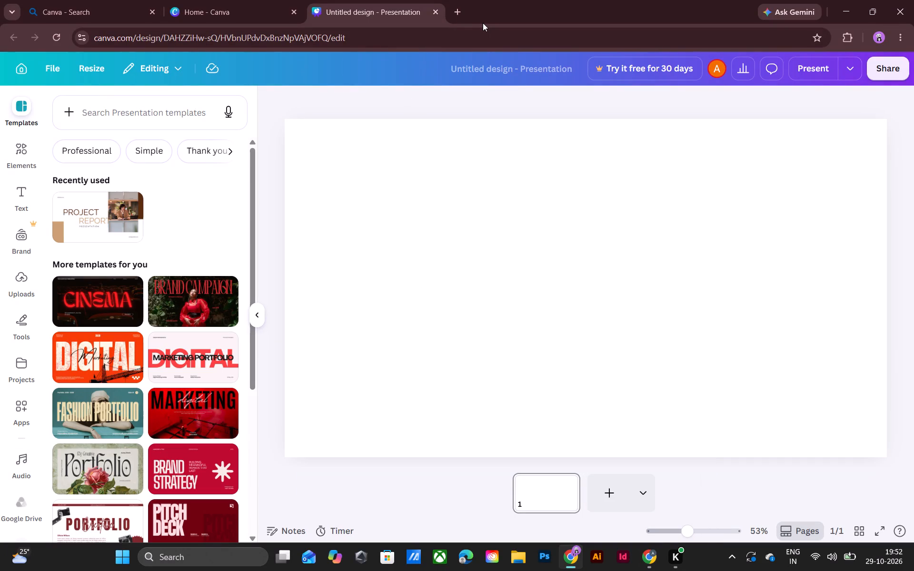
click(517, 561)
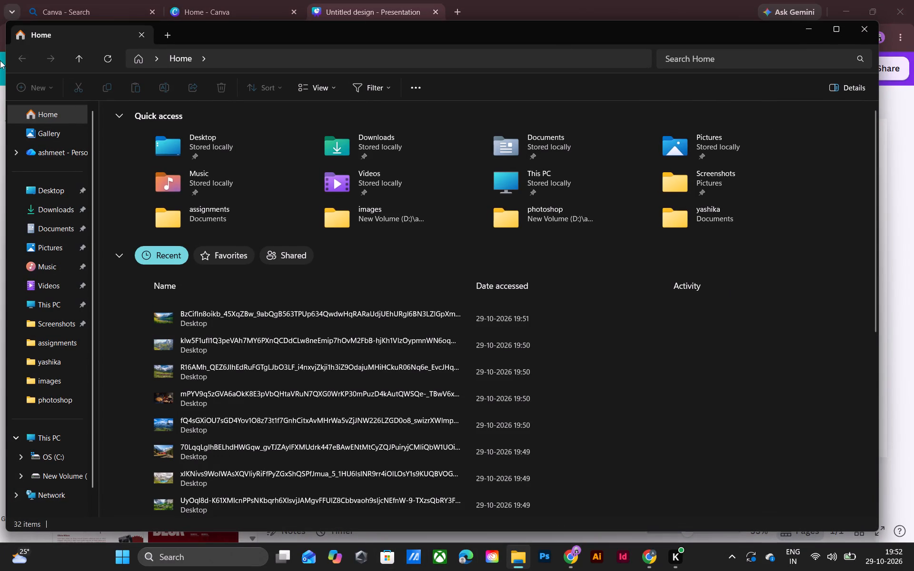
scroll(285, 216, down, 5)
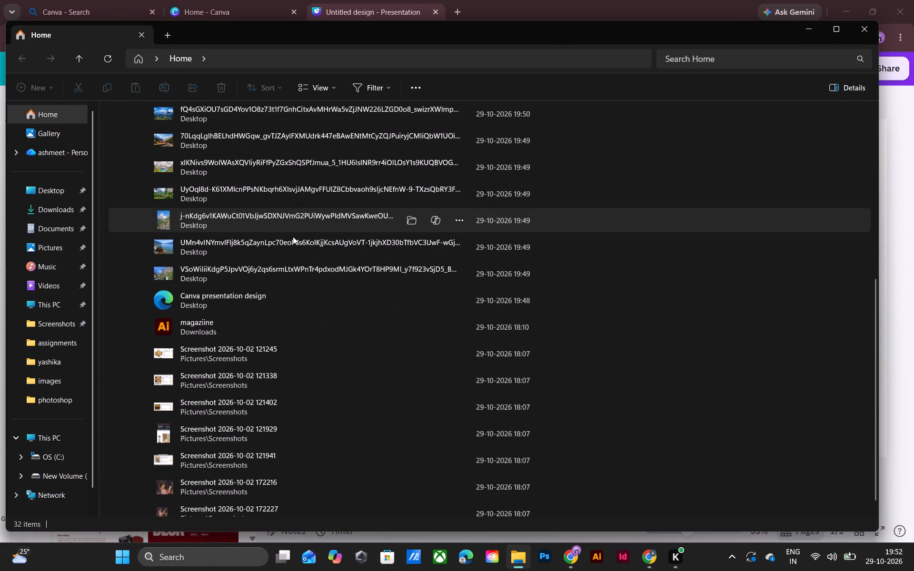
double_click(260, 273)
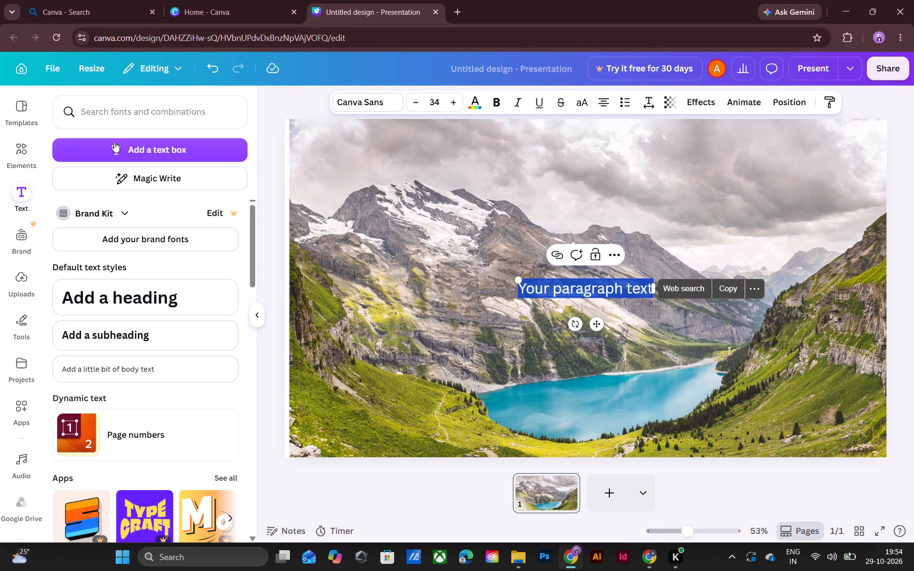
click(19, 156)
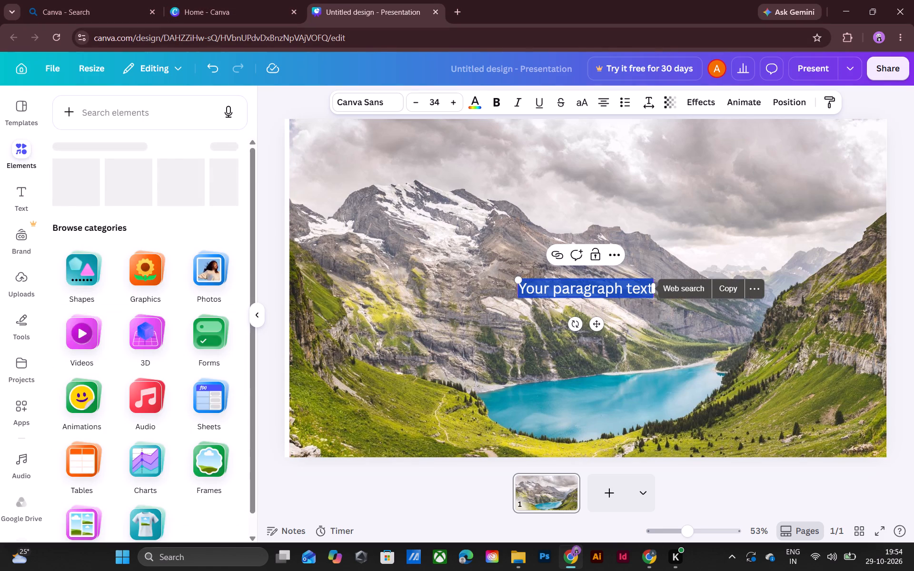
click(126, 113)
text(rec)
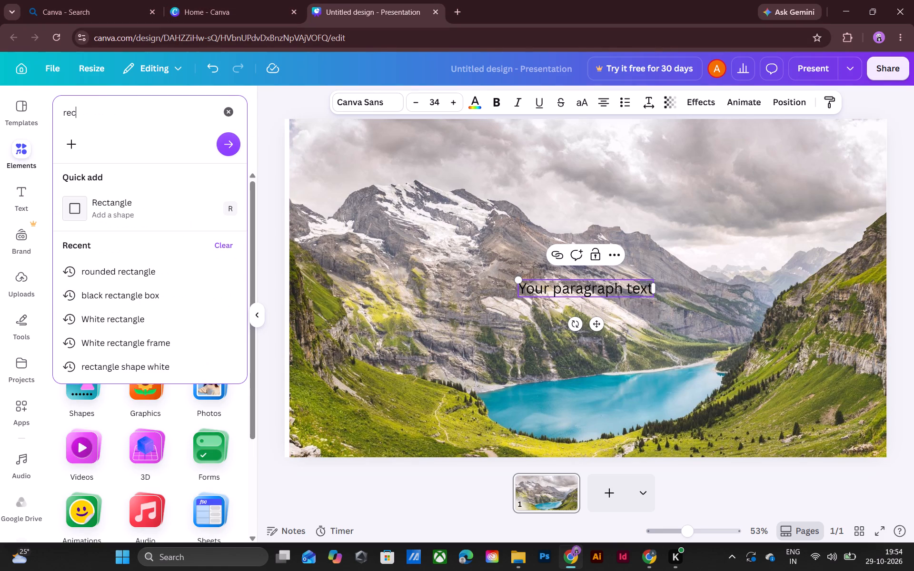
click(126, 214)
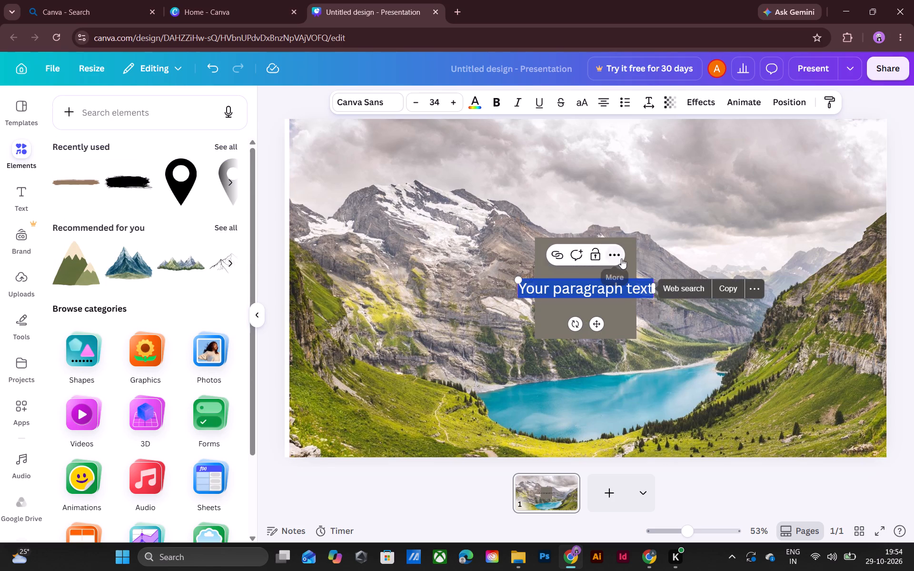
Fill the rectangle with the copied deep forest green, #183D35.
click(612, 272)
click(490, 104)
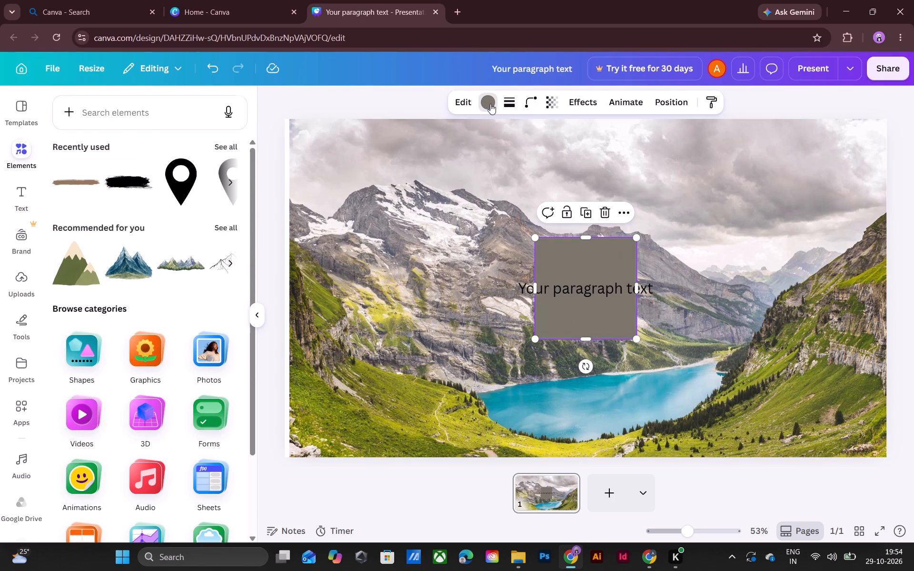
click(64, 190)
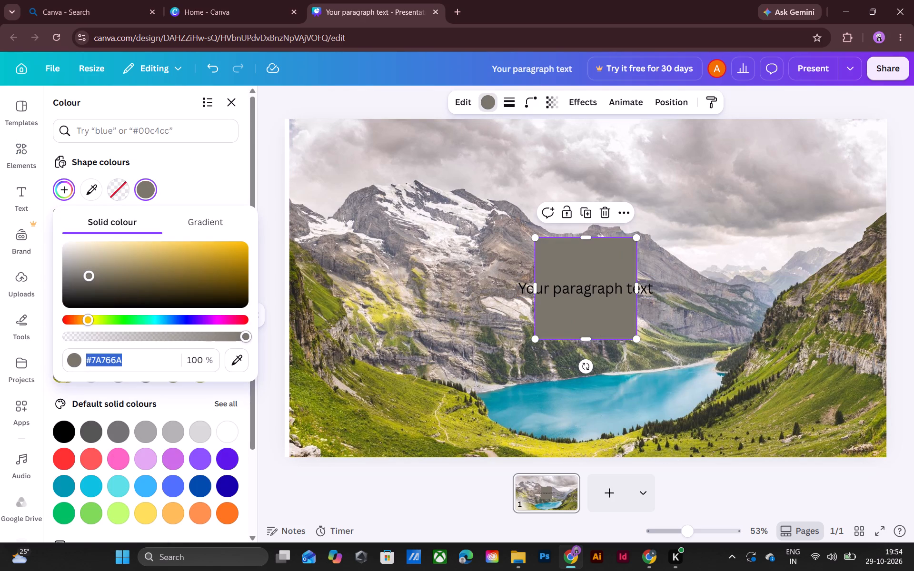
key(BackSpace)
key(ctrl+v)
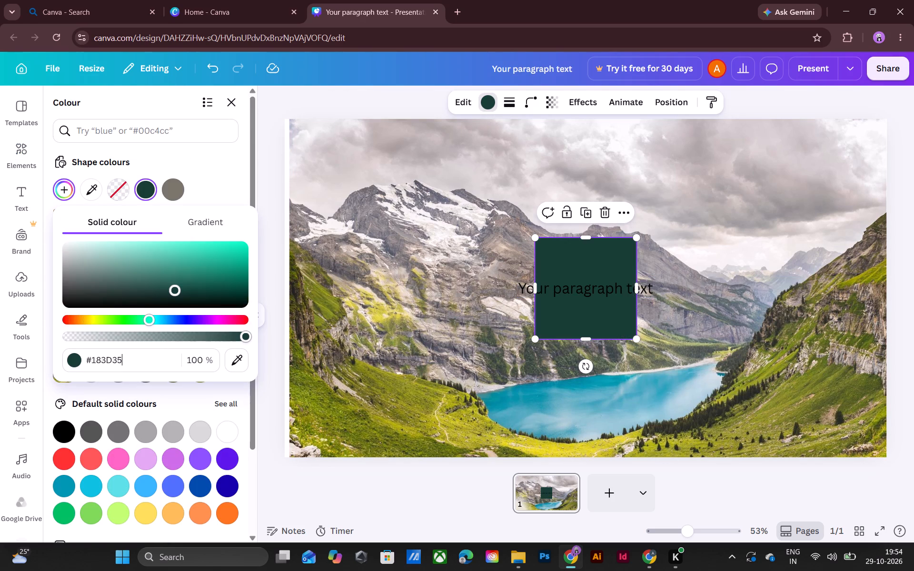
click(468, 502)
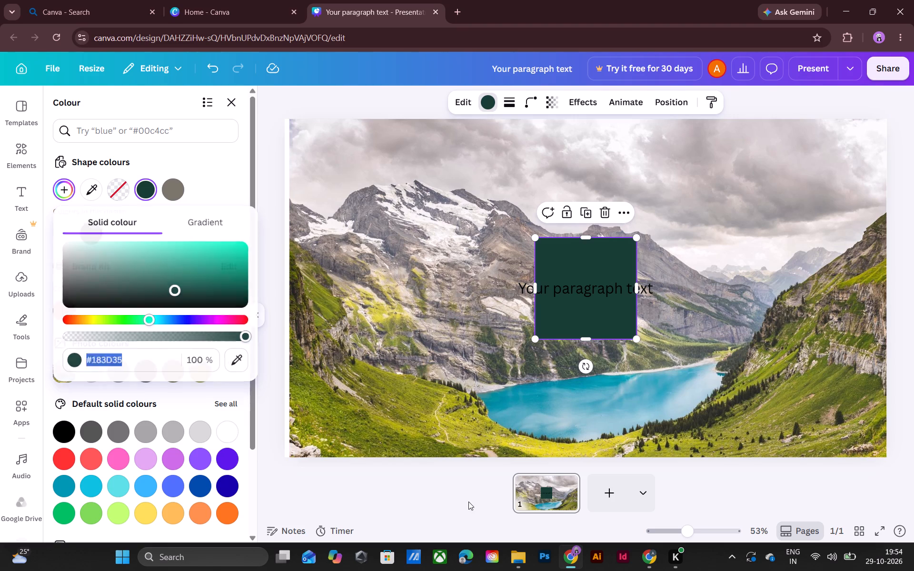
click(472, 412)
click(626, 253)
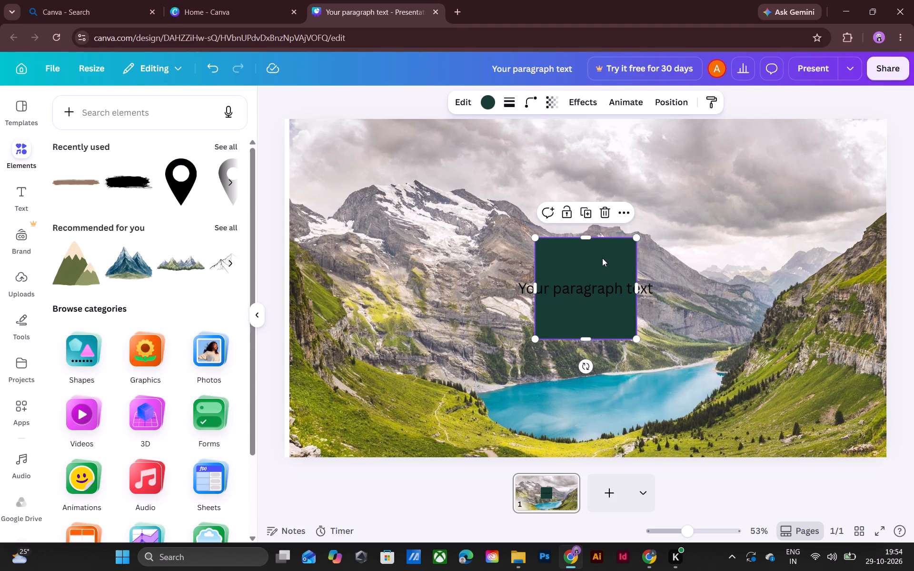
Stretch the green rectangle into a wide panel just over half the slide's width and about half its height.
click(602, 258)
drag(604, 259, 601, 216)
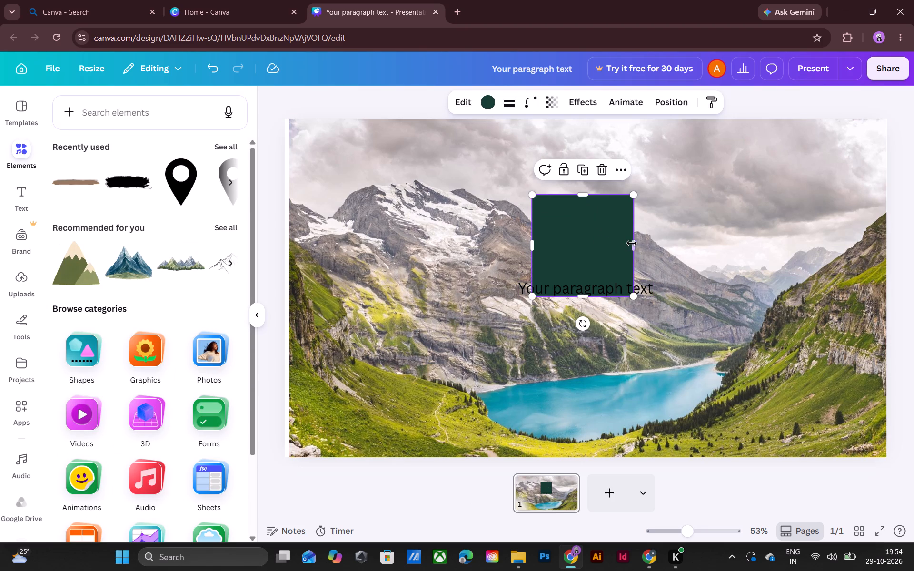
drag(636, 244, 773, 226)
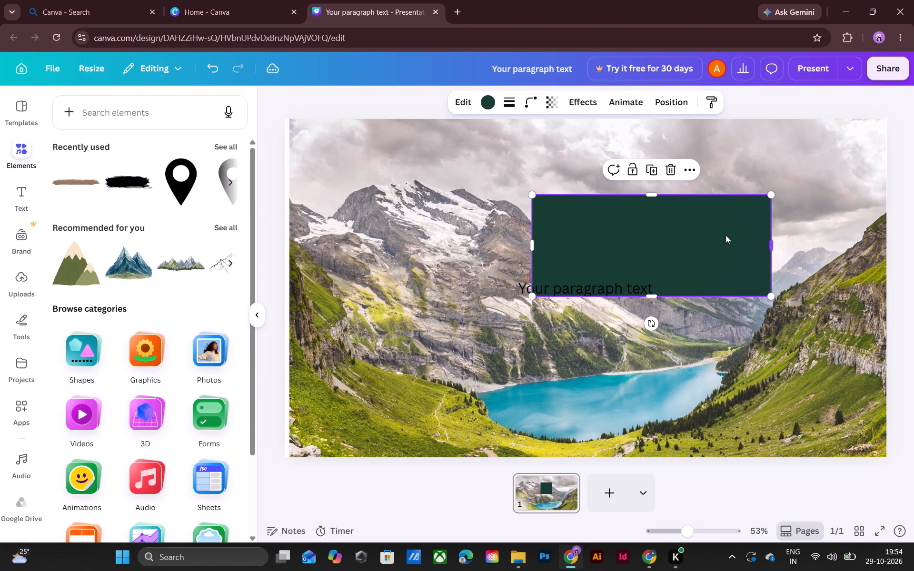
drag(534, 244, 455, 250)
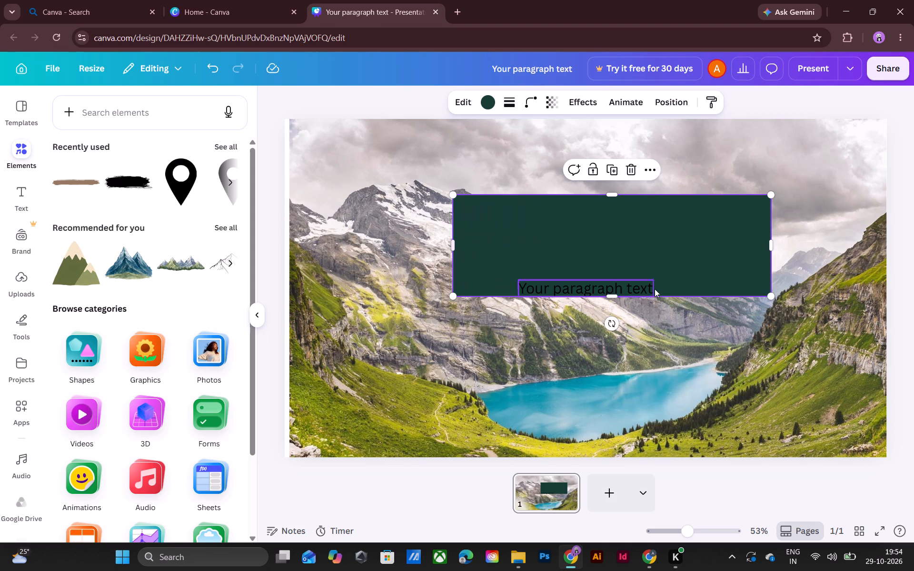
drag(616, 298, 627, 363)
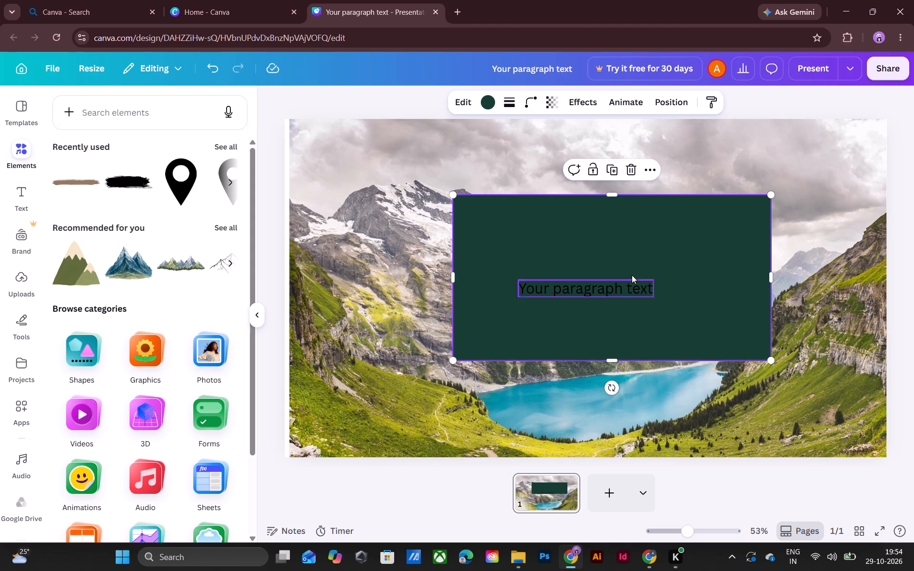
Move the green panel into the upper-left area of the slide, leaving a small margin from the slide edges.
drag(634, 259, 598, 225)
drag(598, 226, 599, 241)
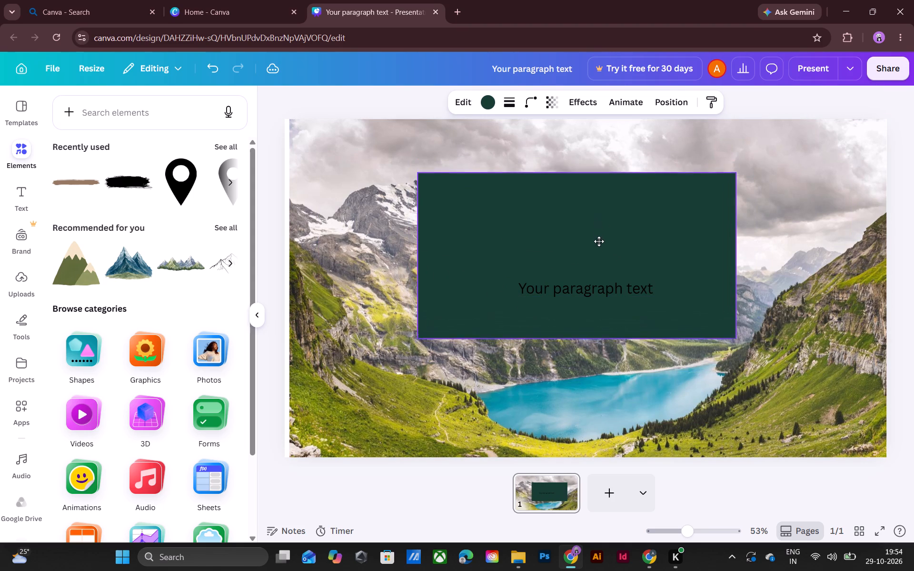
drag(599, 241, 597, 259)
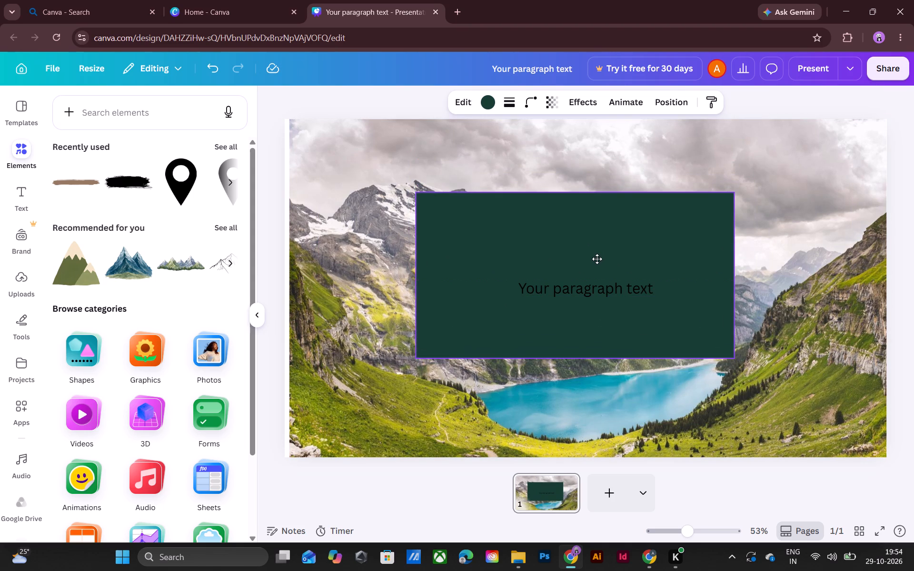
drag(597, 259, 578, 220)
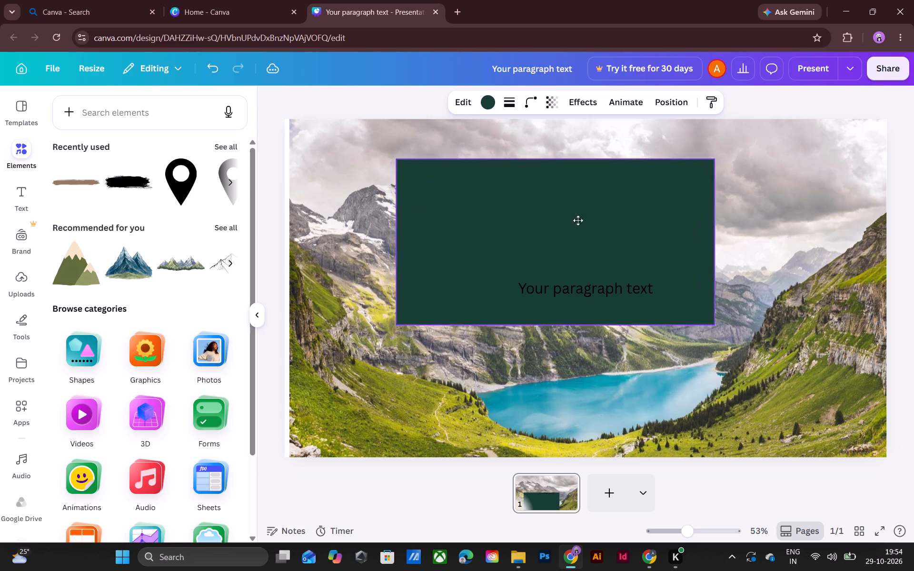
drag(578, 220, 490, 203)
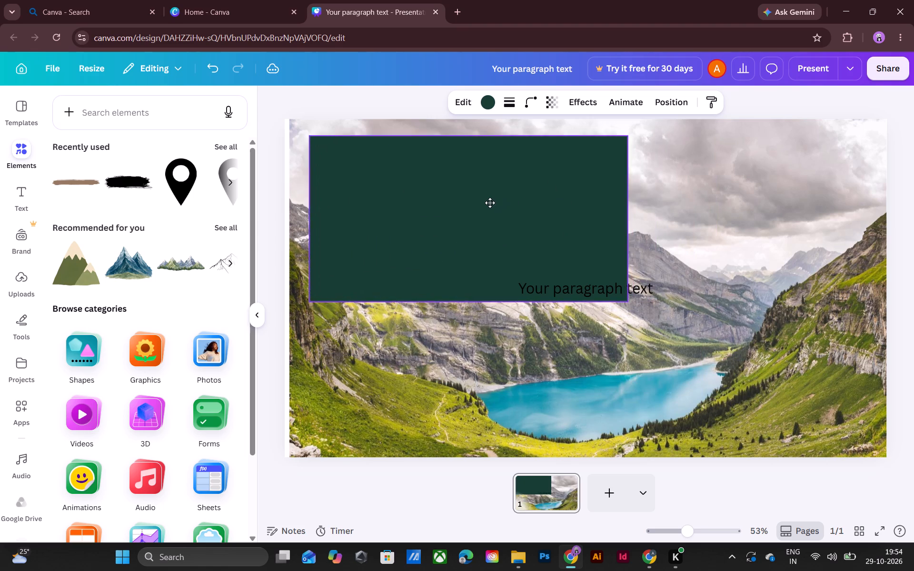
drag(490, 203, 491, 209)
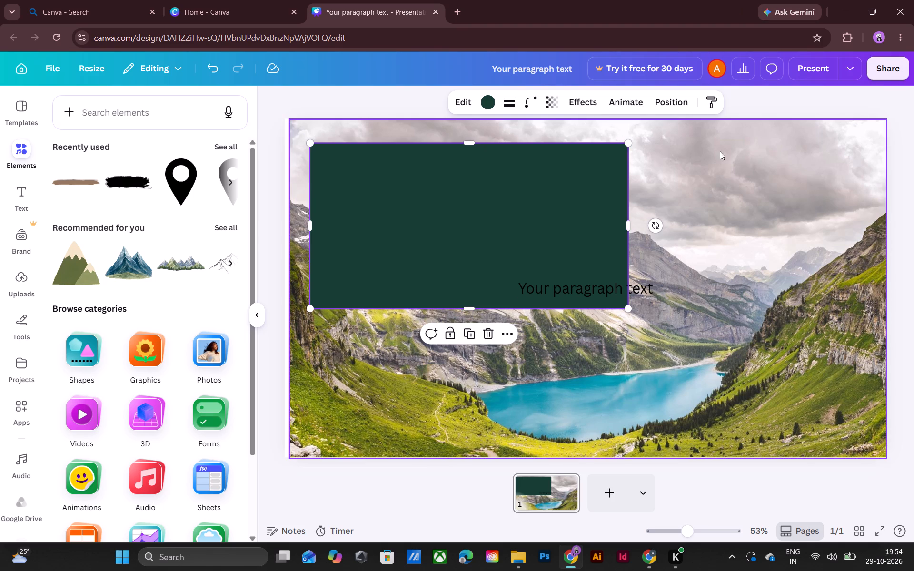
Lower the green panel's Transparency value to about 70 so the mountain photo shows through.
click(548, 101)
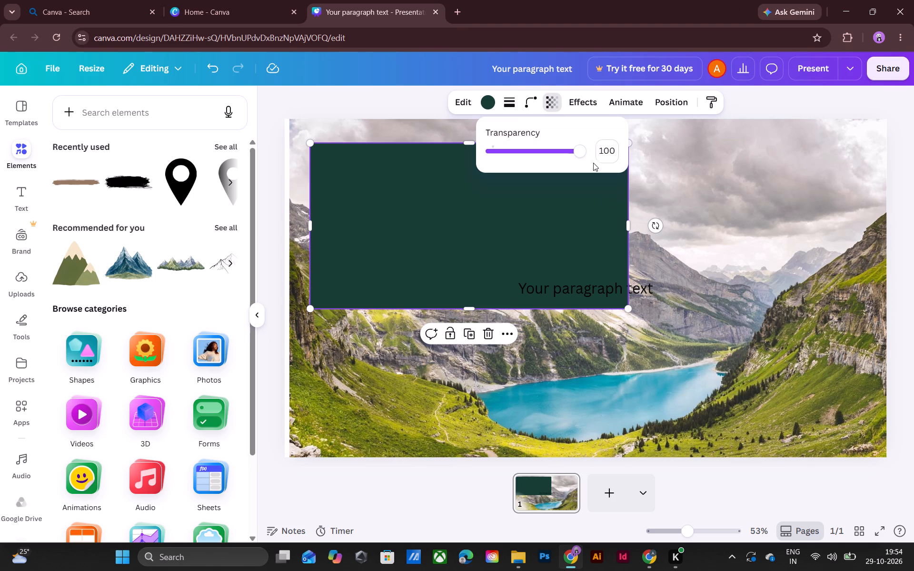
drag(578, 152, 553, 160)
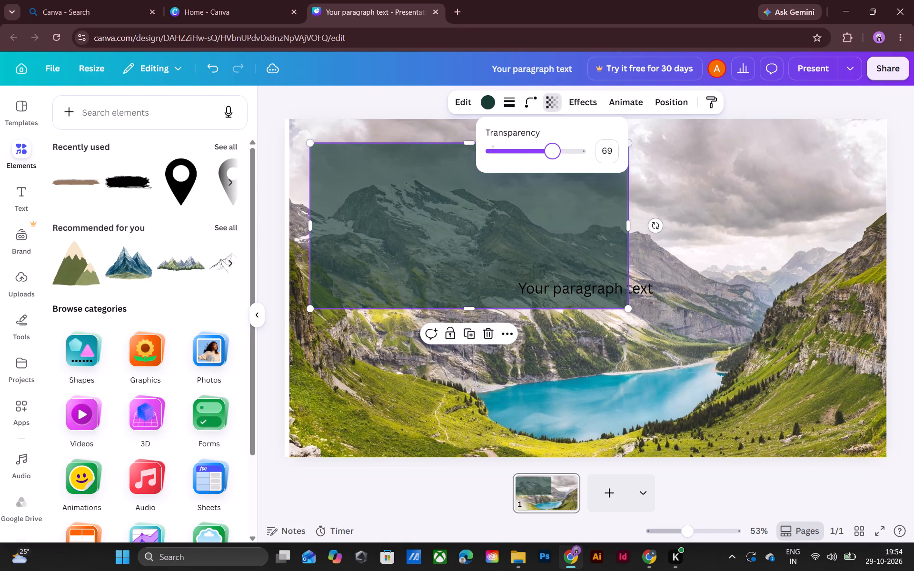
drag(553, 160, 554, 159)
Round the green panel's corners with a corner rounding of 96, keeping 4 sides.
click(533, 102)
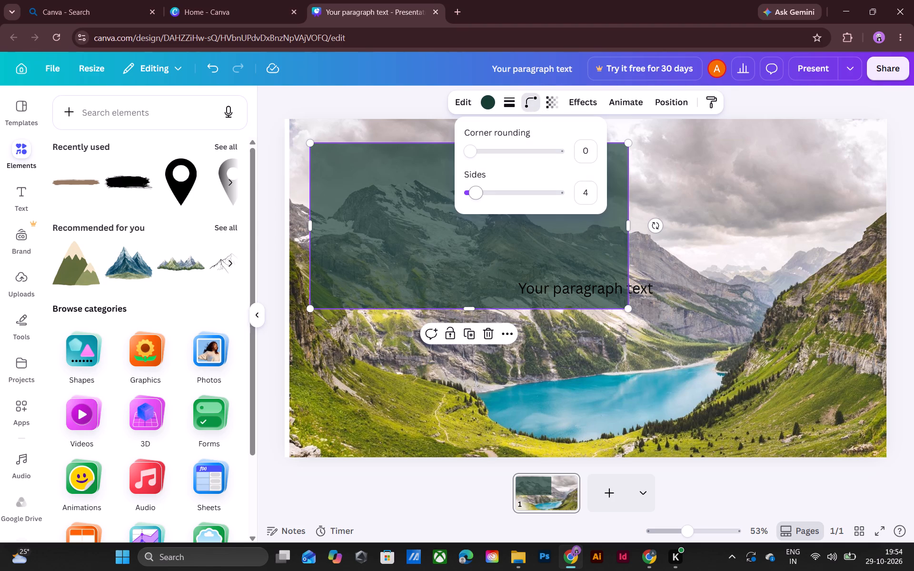
drag(471, 154, 497, 153)
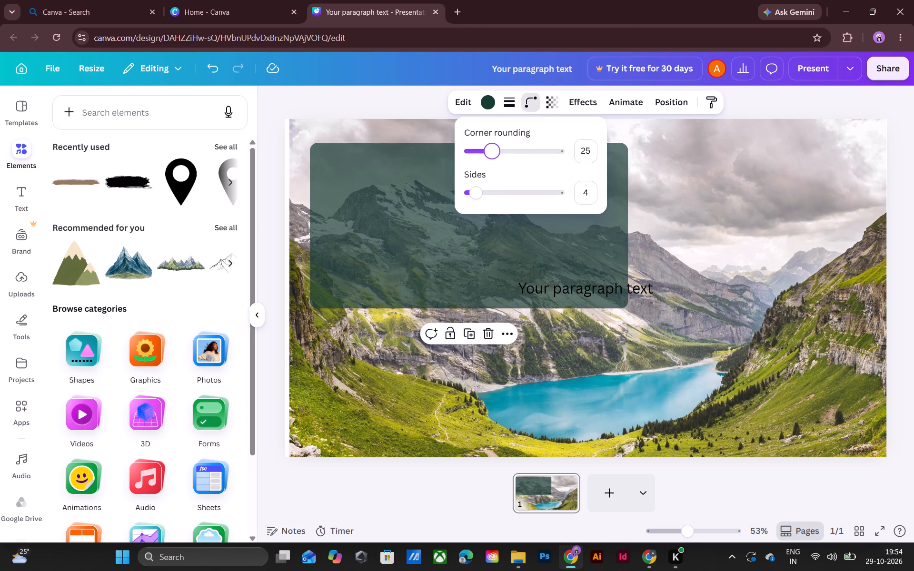
drag(497, 153, 563, 154)
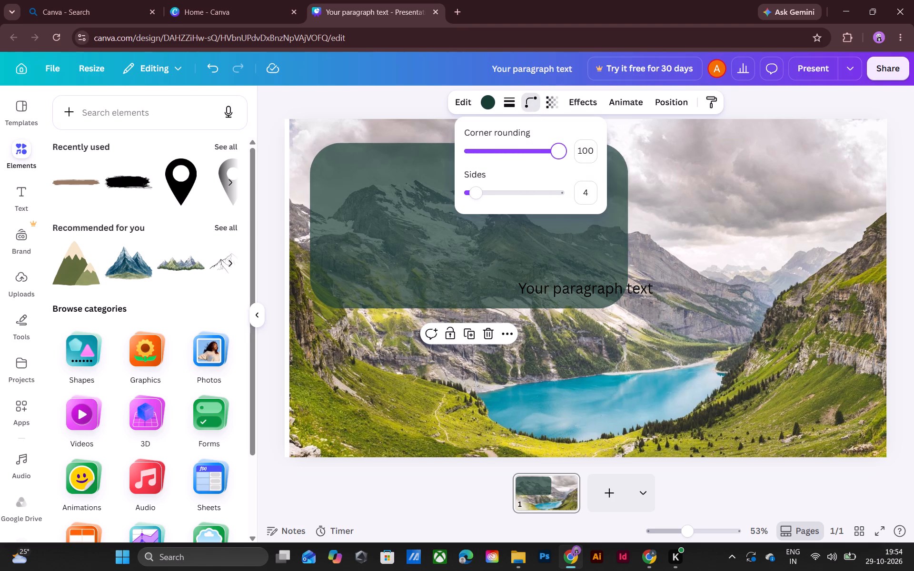
drag(563, 154, 556, 155)
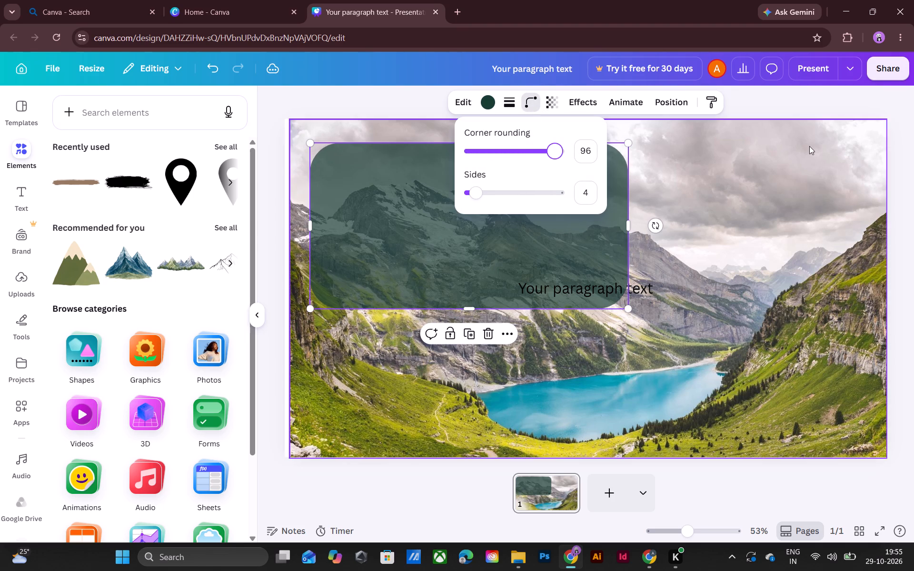
click(811, 102)
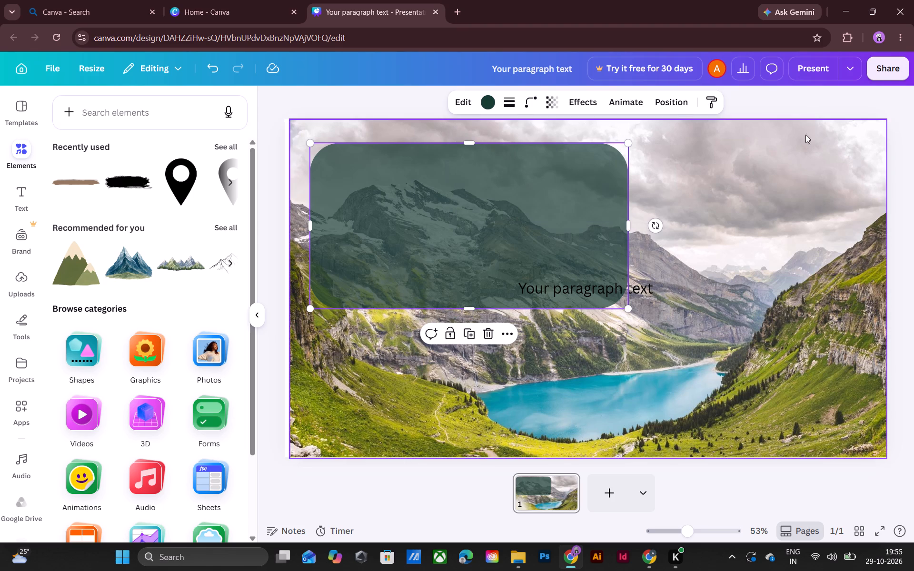
click(825, 216)
Move the placeholder paragraph text onto the upper middle of the green panel.
drag(609, 284, 473, 205)
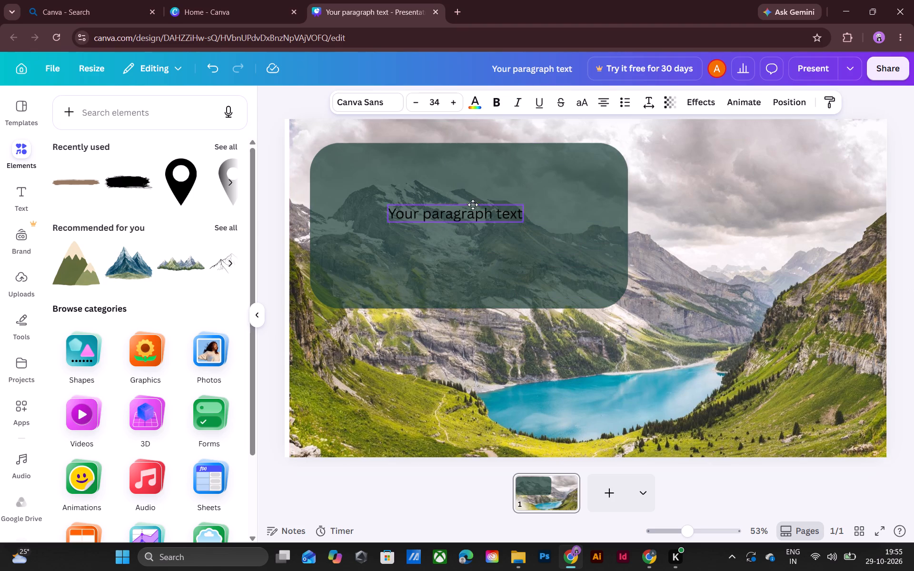
drag(473, 205, 470, 202)
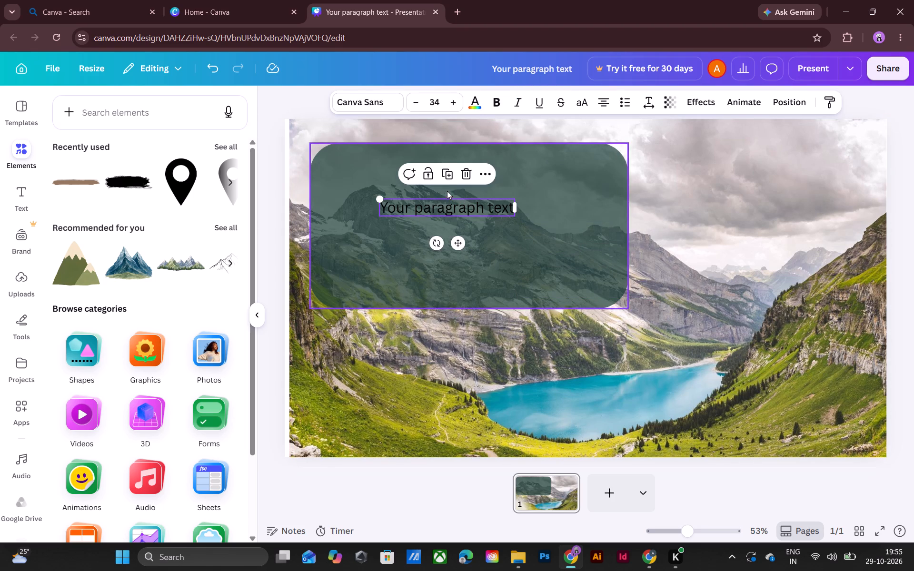
click(447, 207)
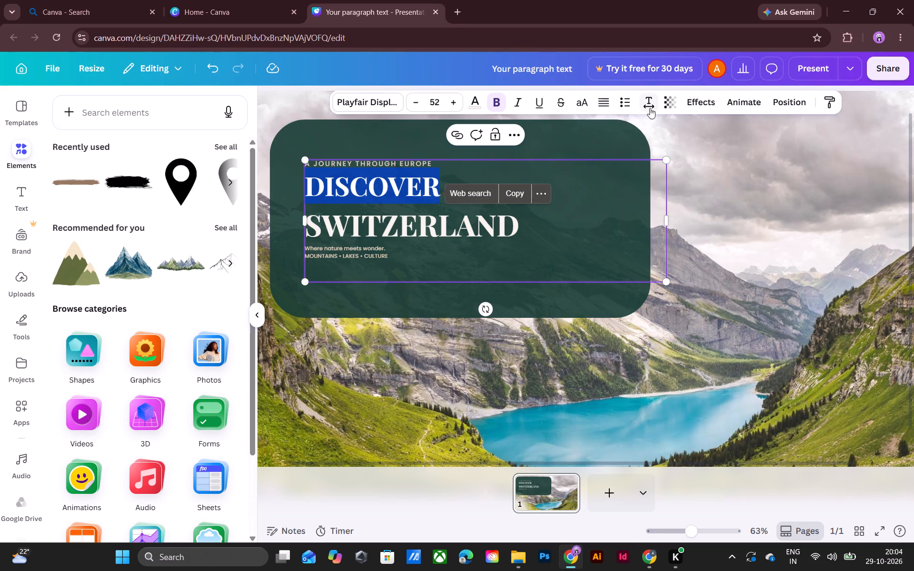
click(642, 107)
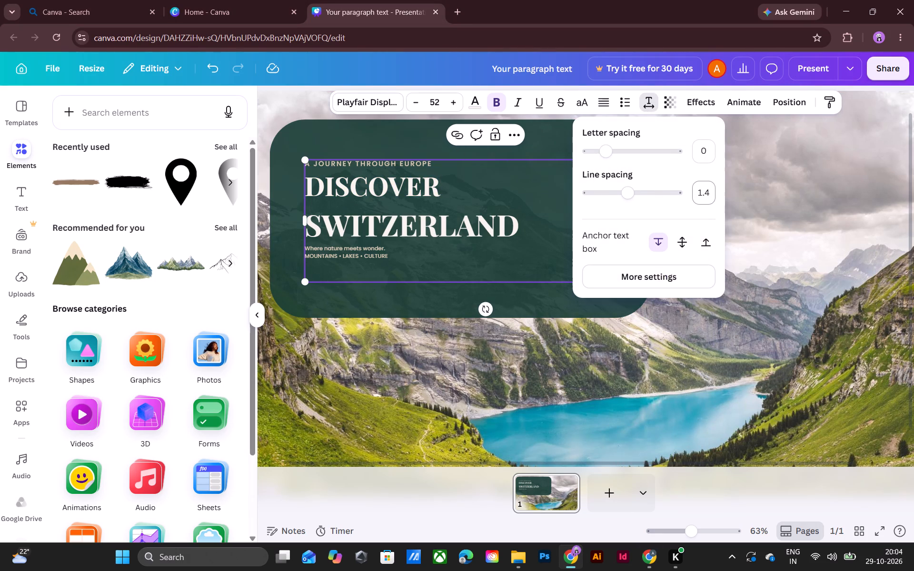
click(715, 192)
click(708, 193)
key(BackSpace)
key(0)
text(.9)
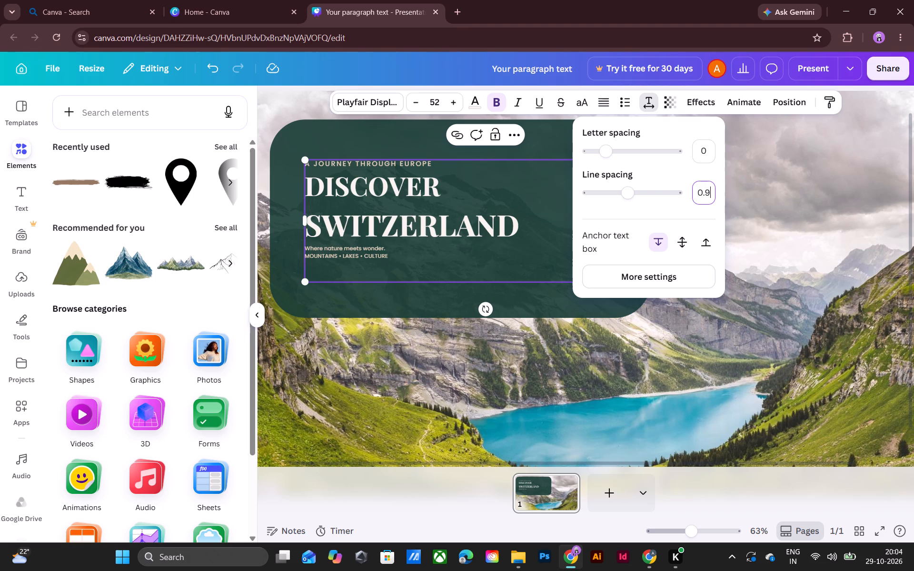
click(710, 154)
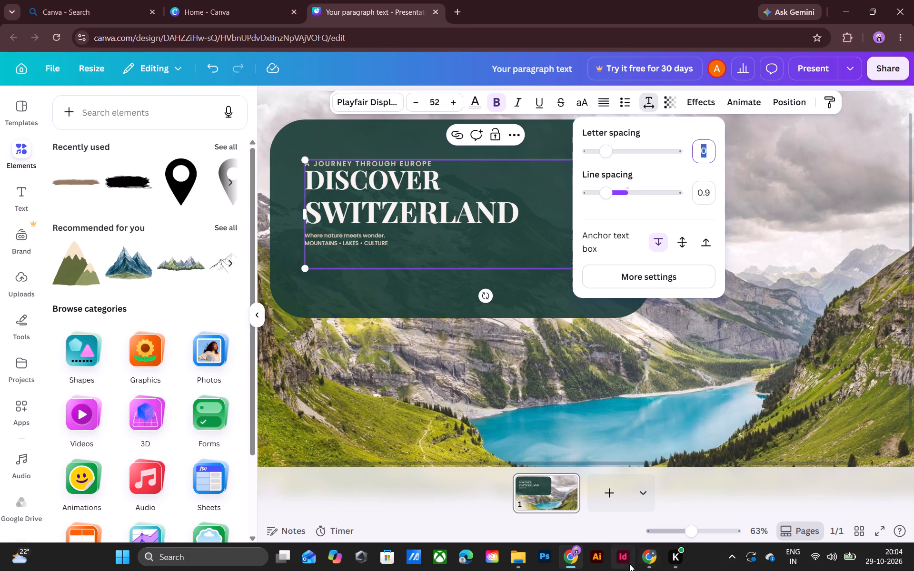
Look up the SWITZERLAND spacing in ChatGPT's table and set that title line's line spacing to 0.9 in Canva.
click(643, 559)
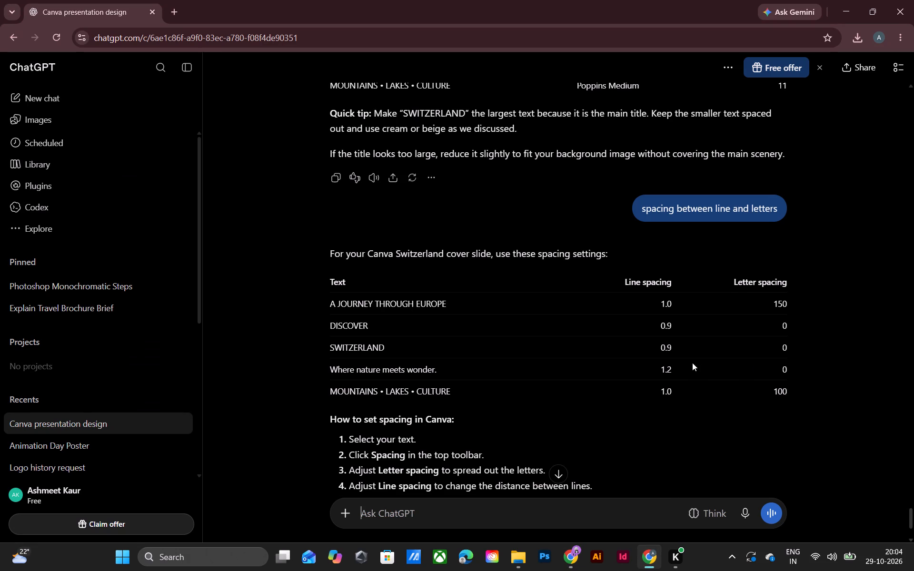
click(582, 558)
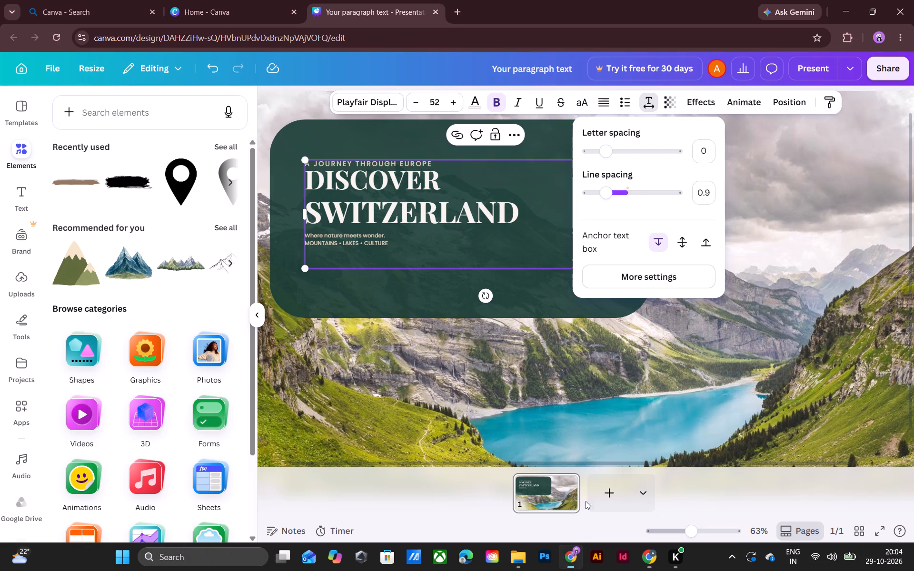
drag(521, 213, 325, 213)
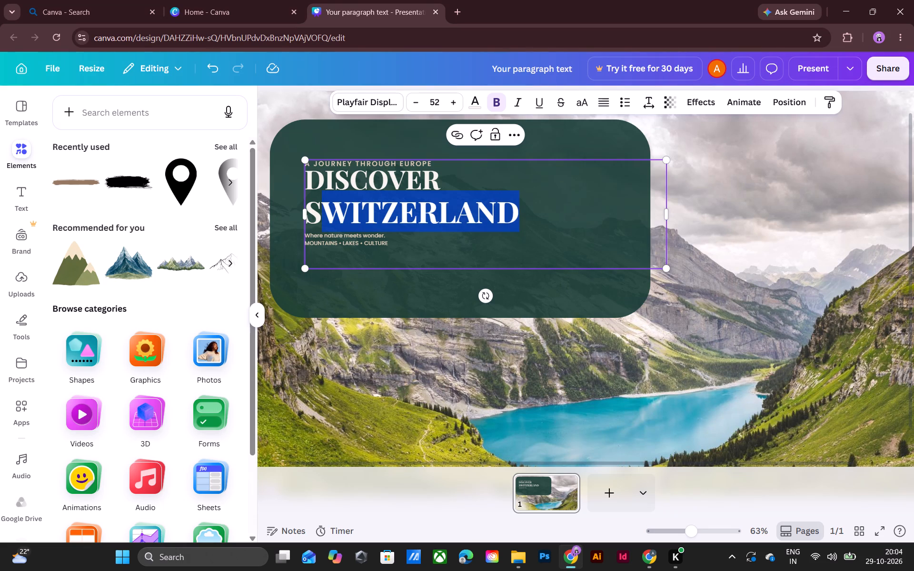
drag(325, 213, 310, 212)
click(646, 106)
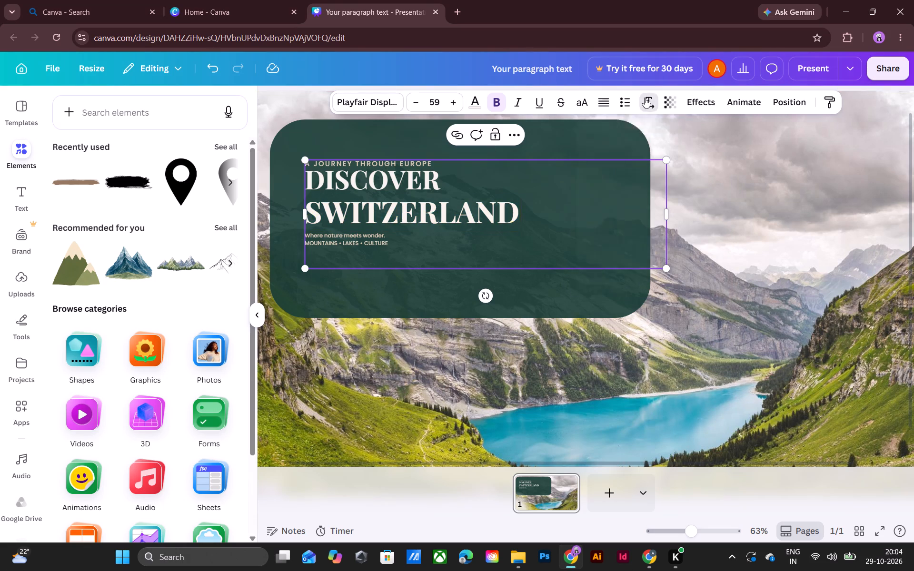
click(710, 193)
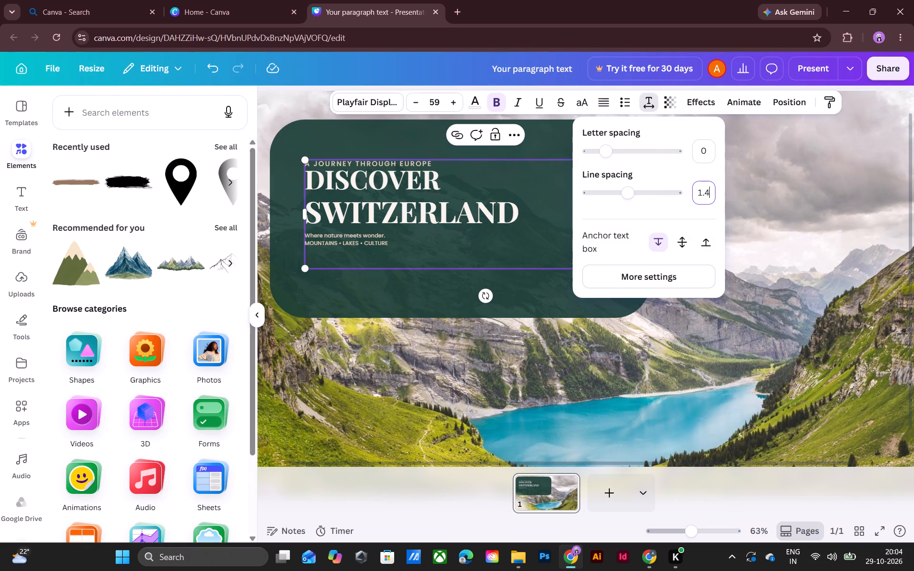
key(BackSpace)
text(0.9)
click(701, 153)
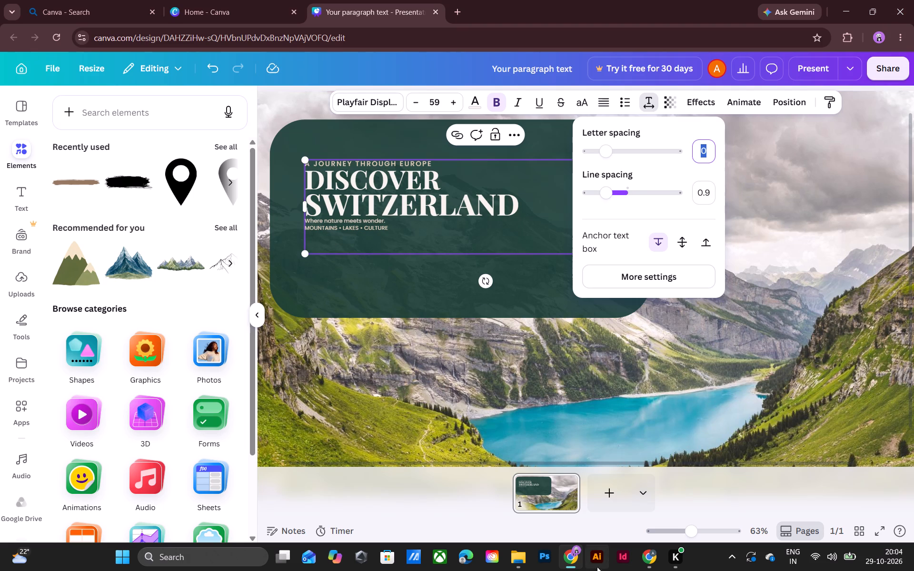
Check ChatGPT's spacing table for "Where nature meets wonder.", then in Canva set letter spacing 0 on the SWITZERLAND and tagline lines selected together.
click(655, 560)
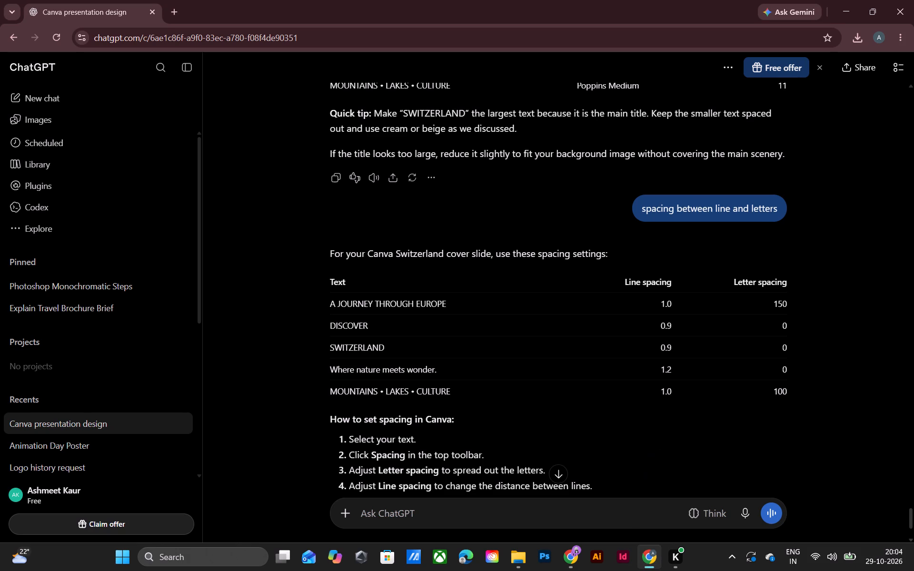
click(556, 556)
click(571, 558)
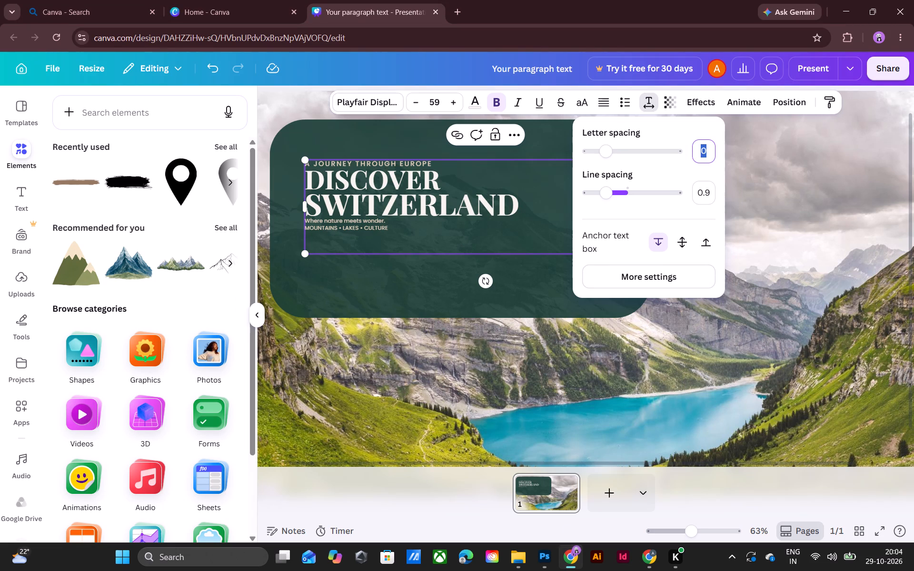
key(ctrl+equal)
key(ctrl+equal)
key(ctrl+equal)
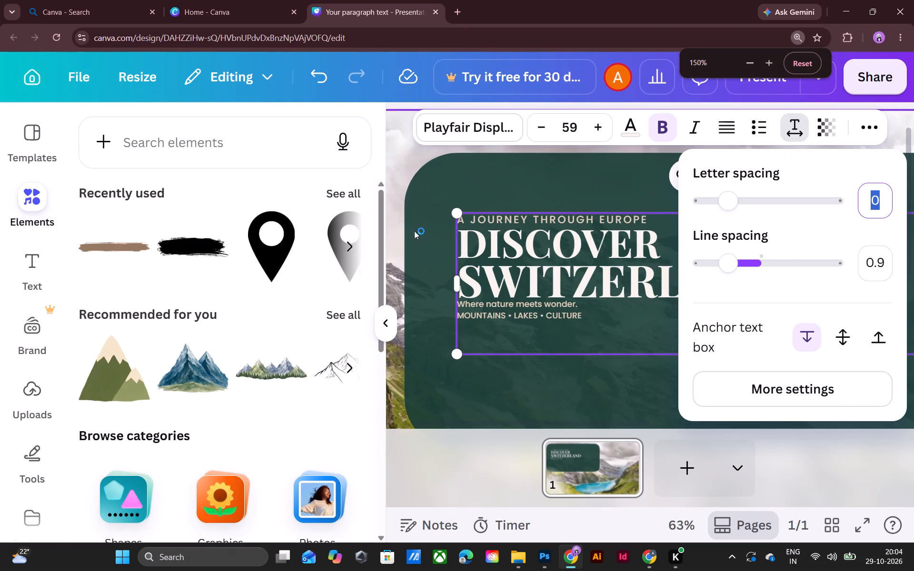
drag(581, 308, 462, 308)
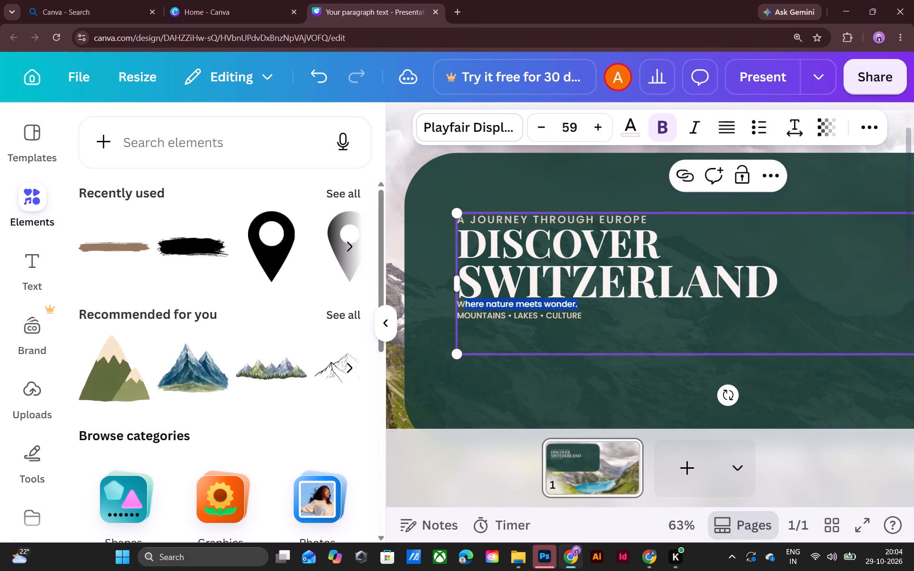
drag(462, 308, 457, 303)
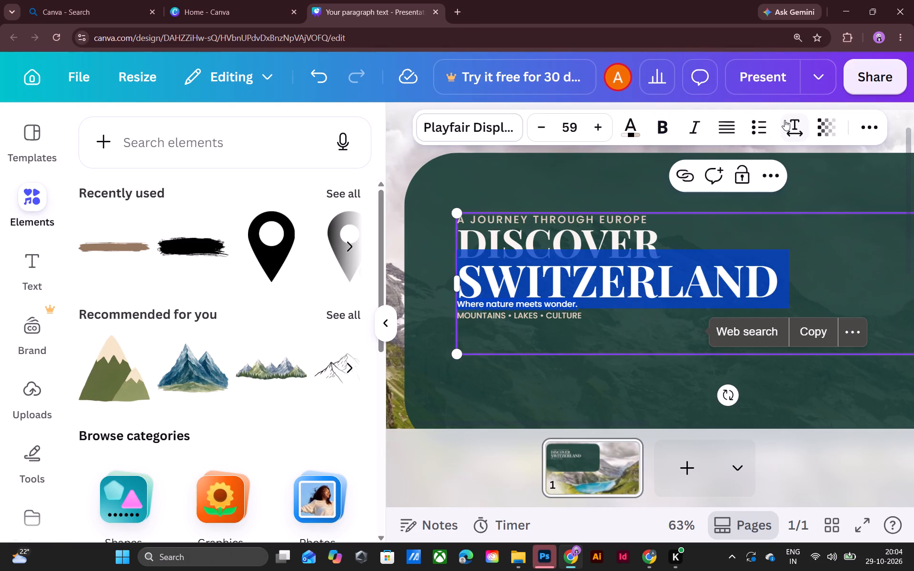
click(791, 124)
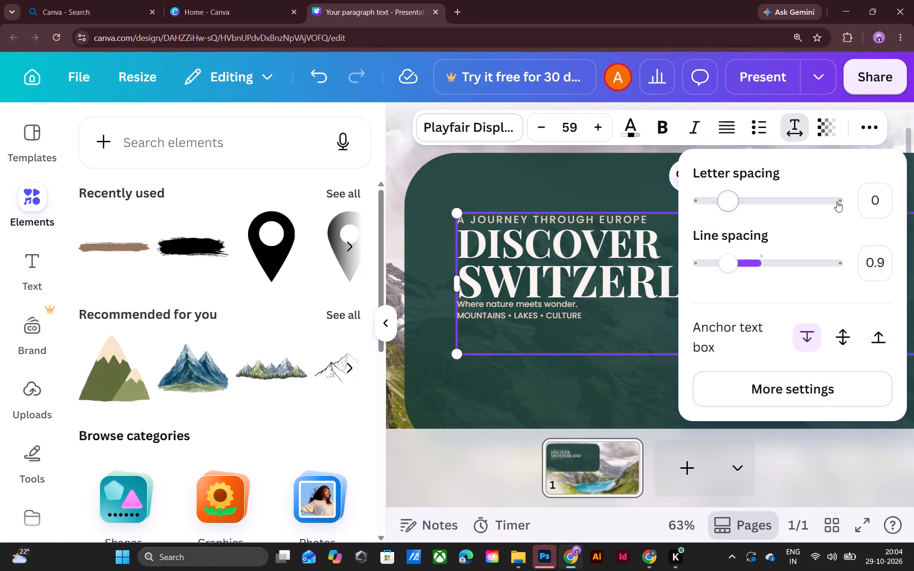
click(884, 200)
key(1)
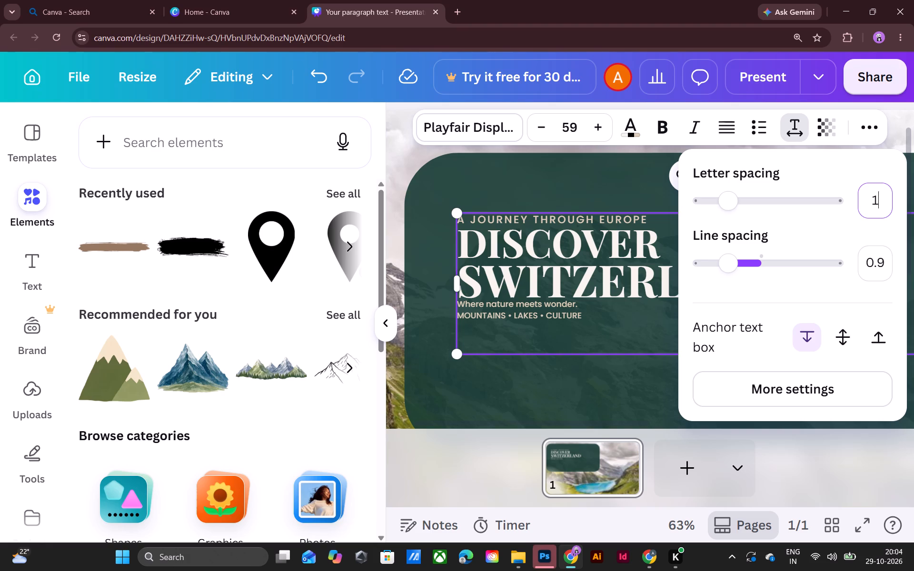
text(.2)
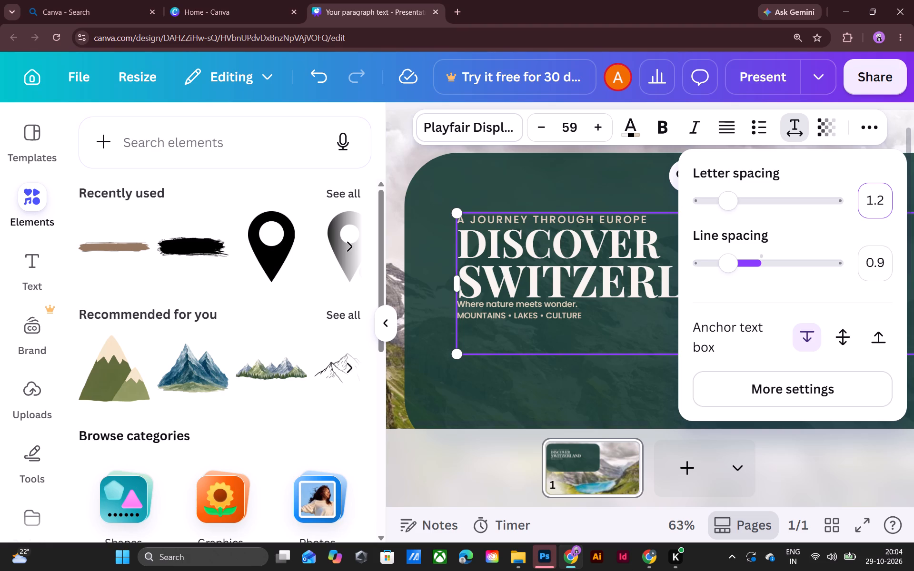
key(BackSpace)
key(BackSpace)
key(BackSpace)
key(BackSpace)
key(0)
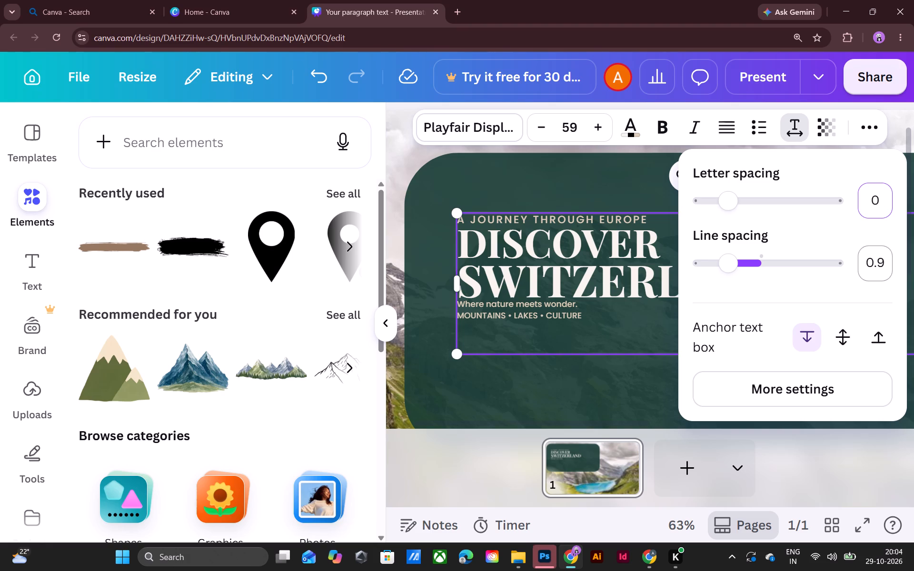
Set the line spacing of the selected SWITZERLAND and "Where nature meets wonder." lines to 1.2.
click(888, 256)
text(1.1)
key(BackSpace)
key(2)
click(888, 207)
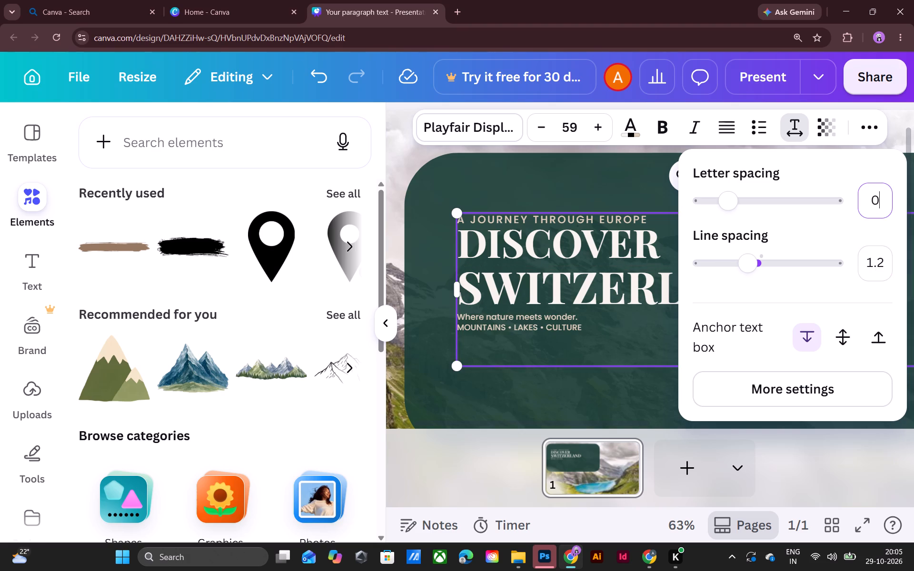
click(814, 455)
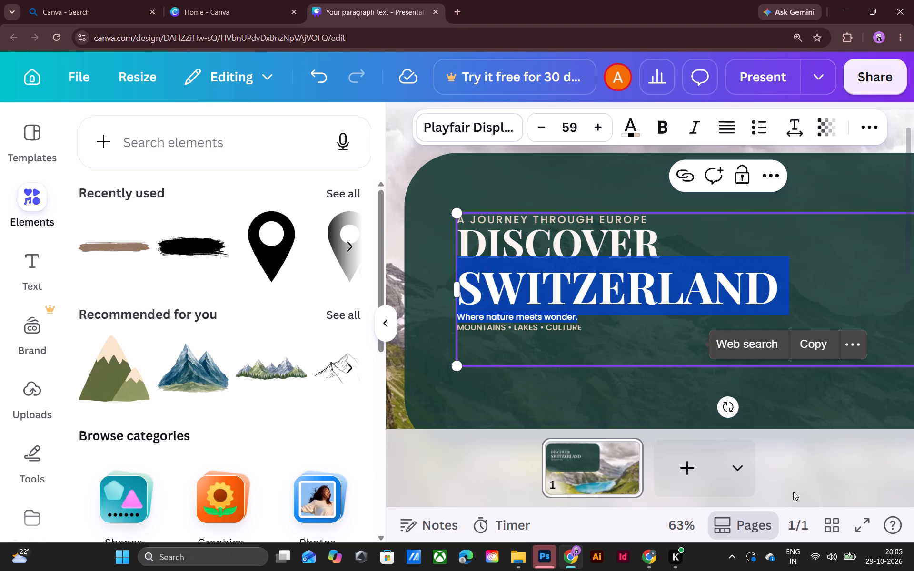
click(793, 492)
click(862, 462)
click(885, 325)
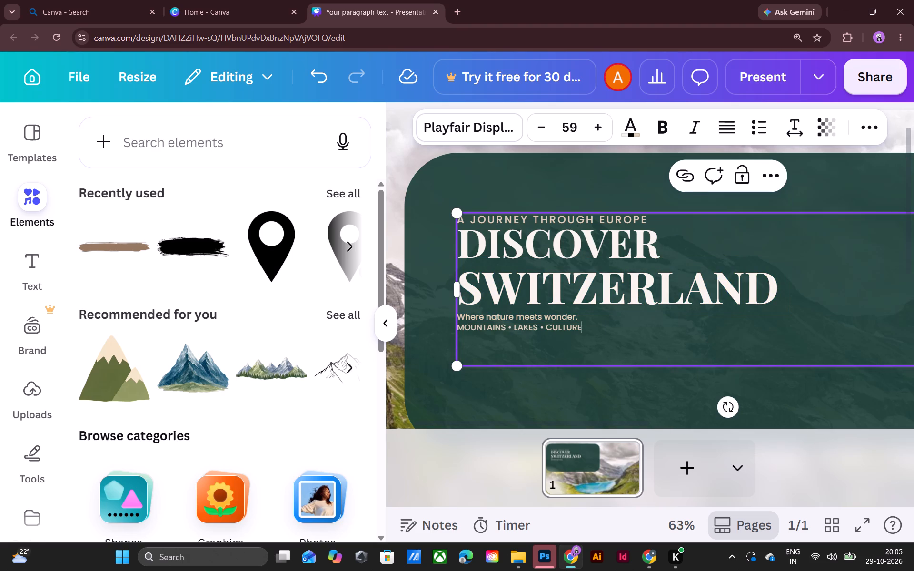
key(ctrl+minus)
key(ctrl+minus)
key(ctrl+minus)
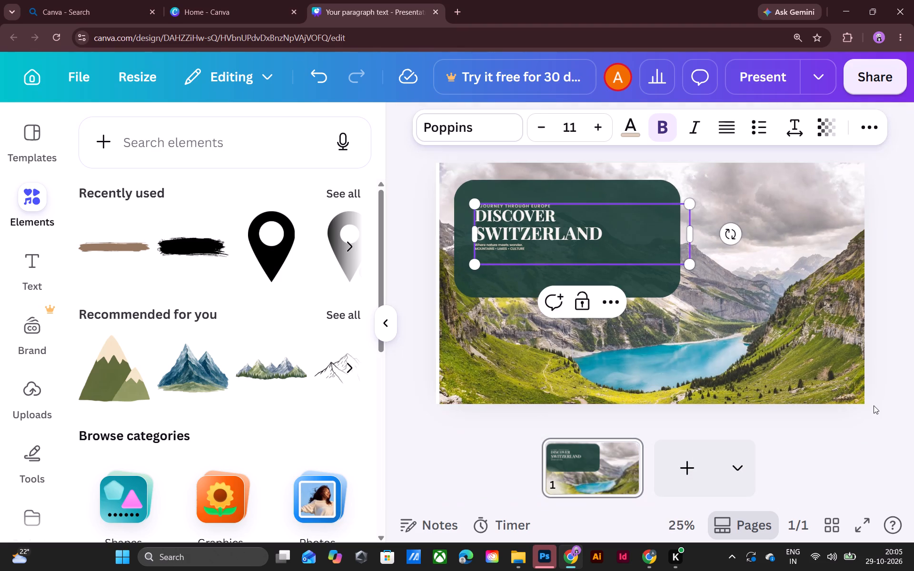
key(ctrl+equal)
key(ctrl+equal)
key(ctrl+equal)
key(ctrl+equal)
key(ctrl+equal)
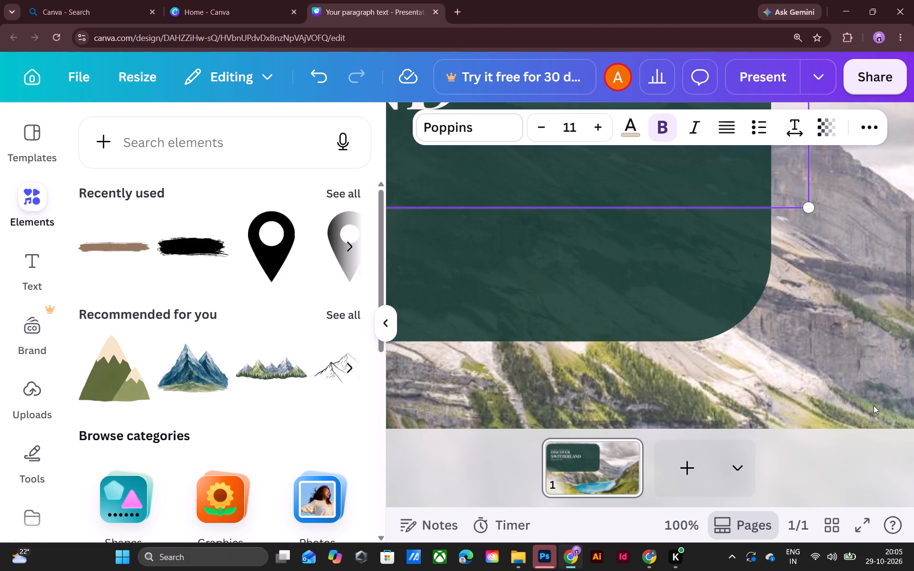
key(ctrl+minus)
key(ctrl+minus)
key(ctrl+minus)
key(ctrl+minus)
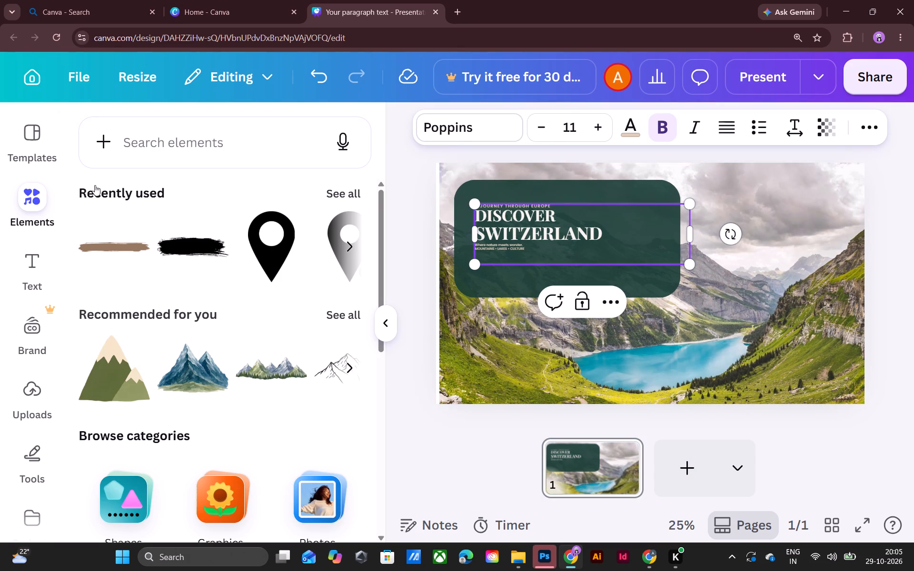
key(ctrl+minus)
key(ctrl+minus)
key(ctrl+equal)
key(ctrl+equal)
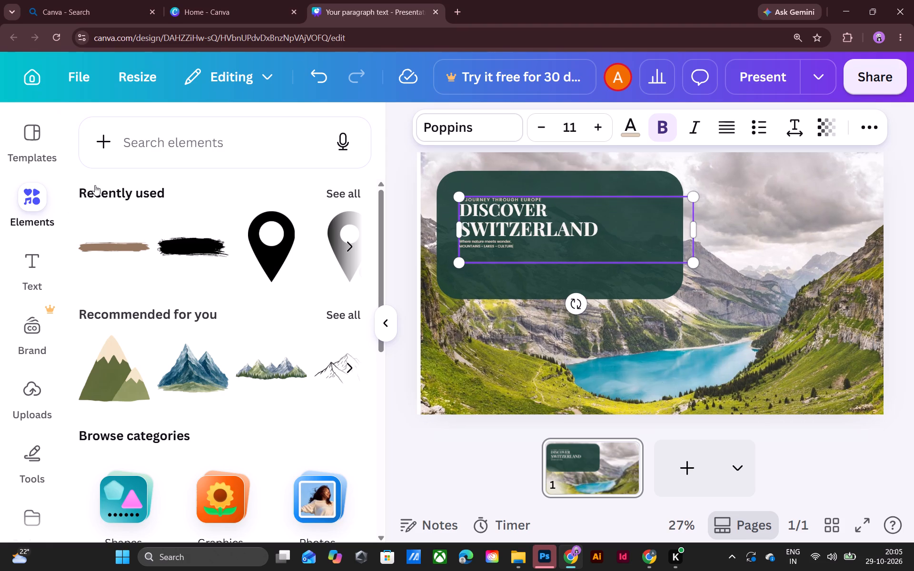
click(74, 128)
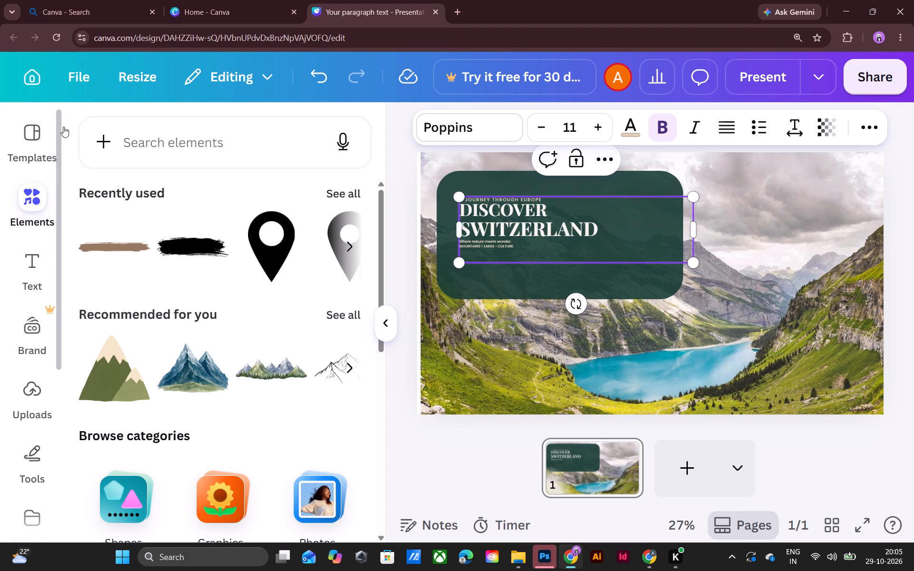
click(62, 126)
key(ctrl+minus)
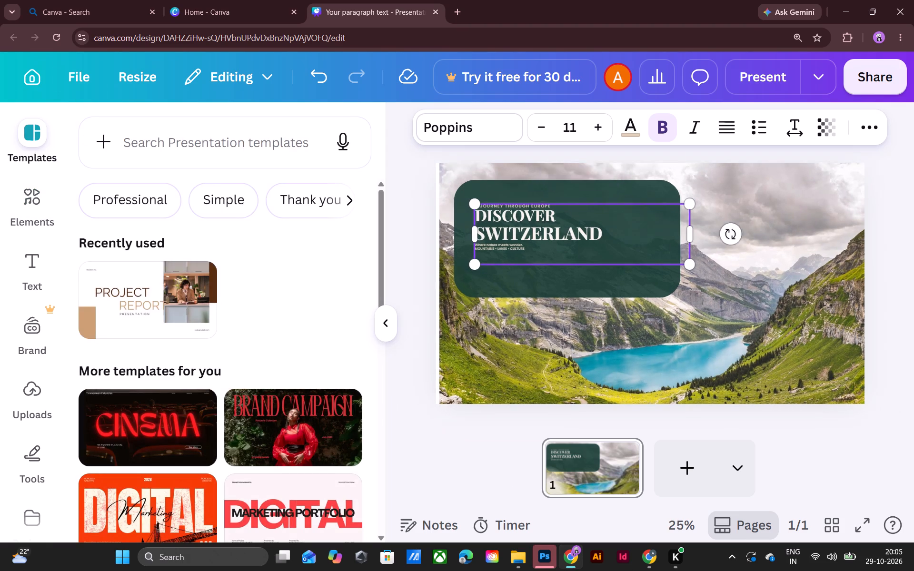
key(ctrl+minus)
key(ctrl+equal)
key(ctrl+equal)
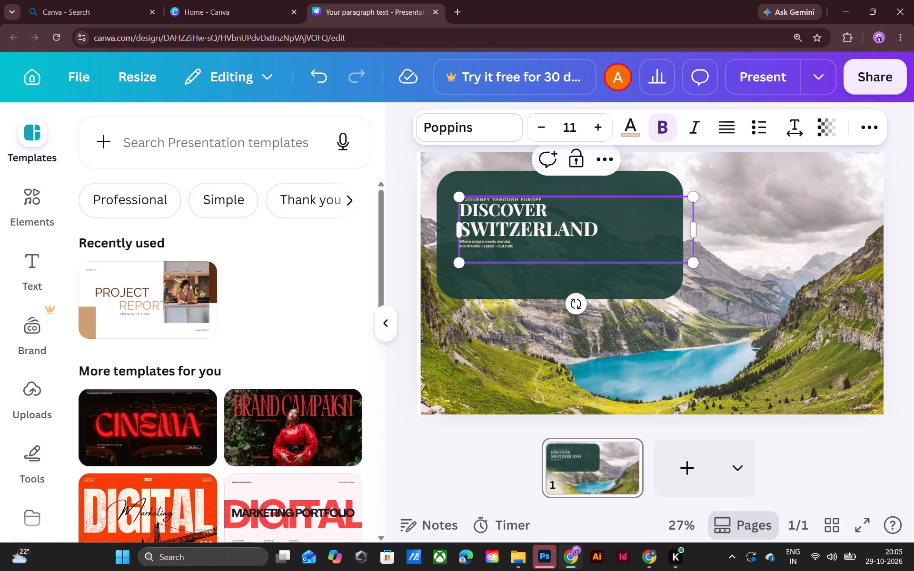
Preview the cover slide in full screen and return to the editor.
click(857, 526)
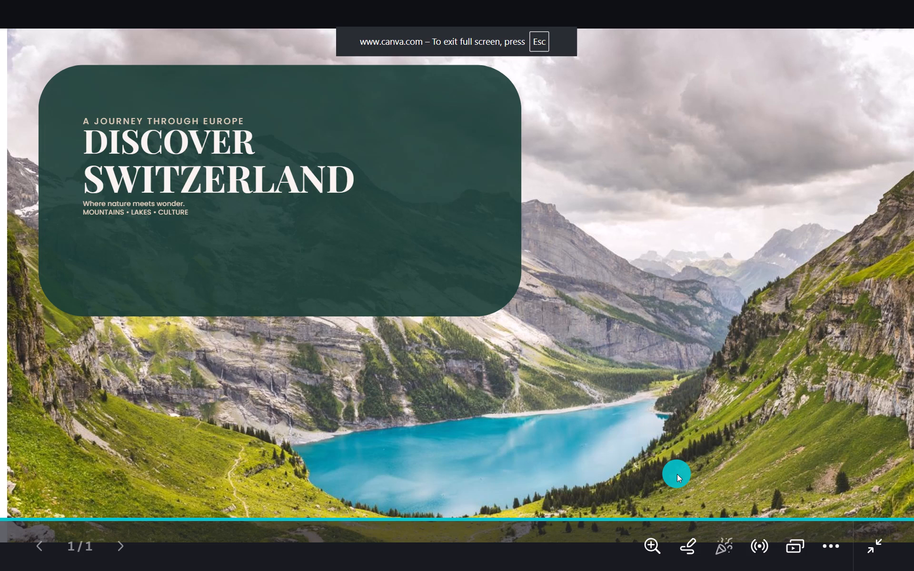
click(880, 552)
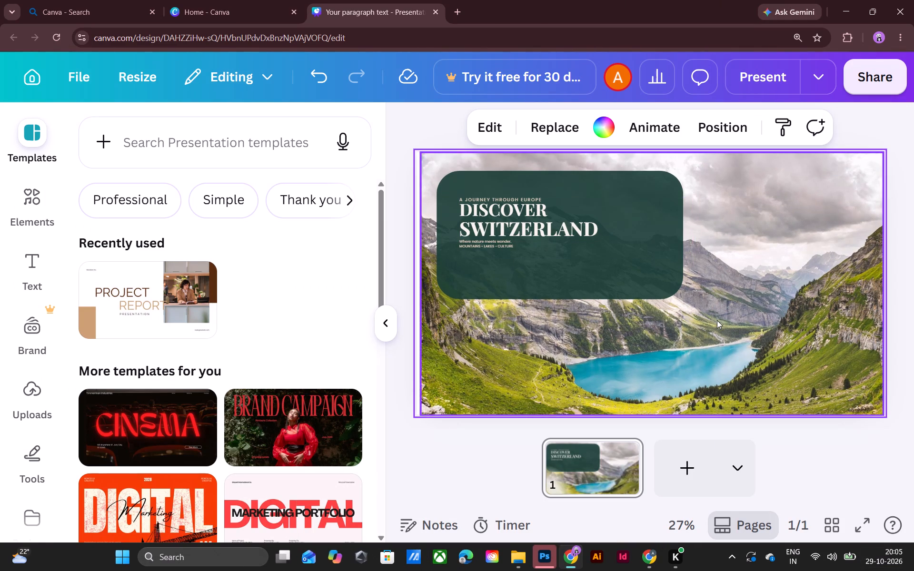
click(685, 529)
click(693, 484)
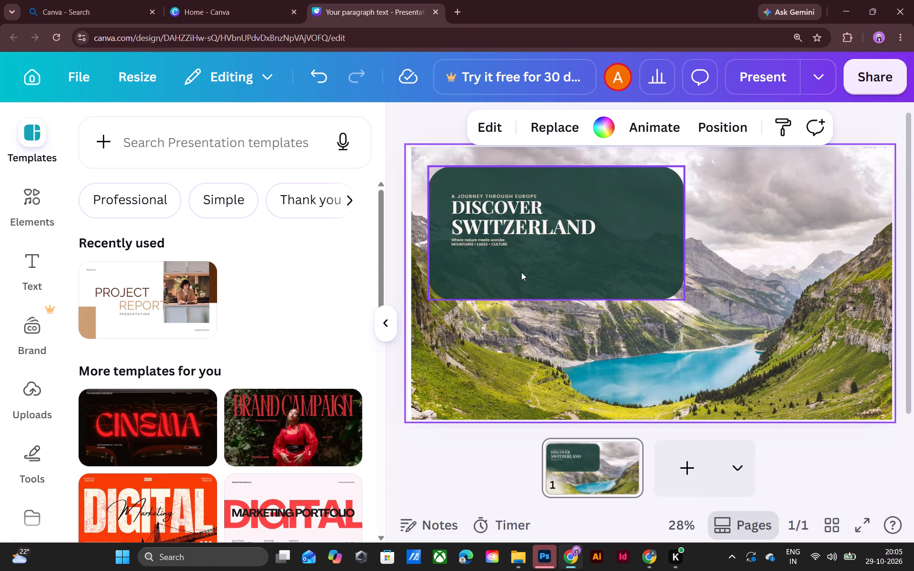
click(524, 241)
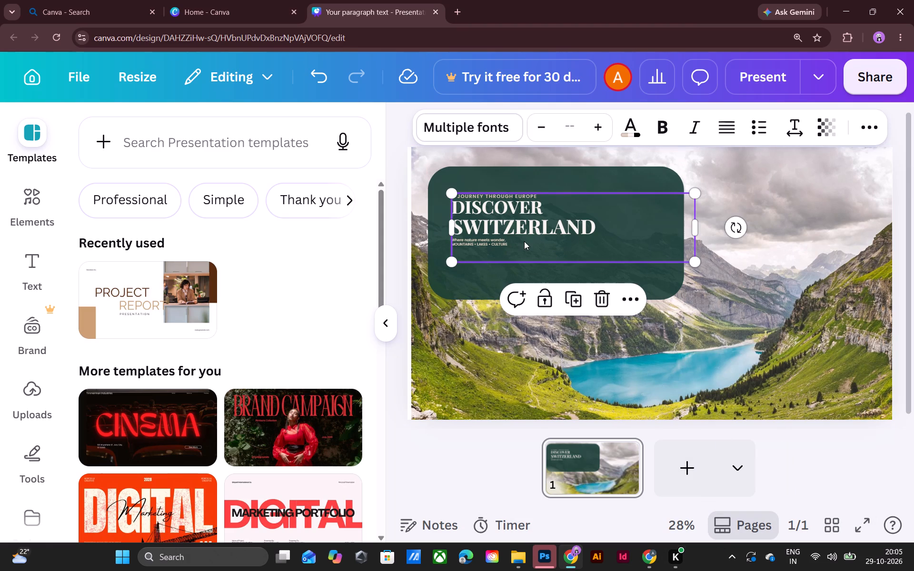
click(518, 250)
click(515, 245)
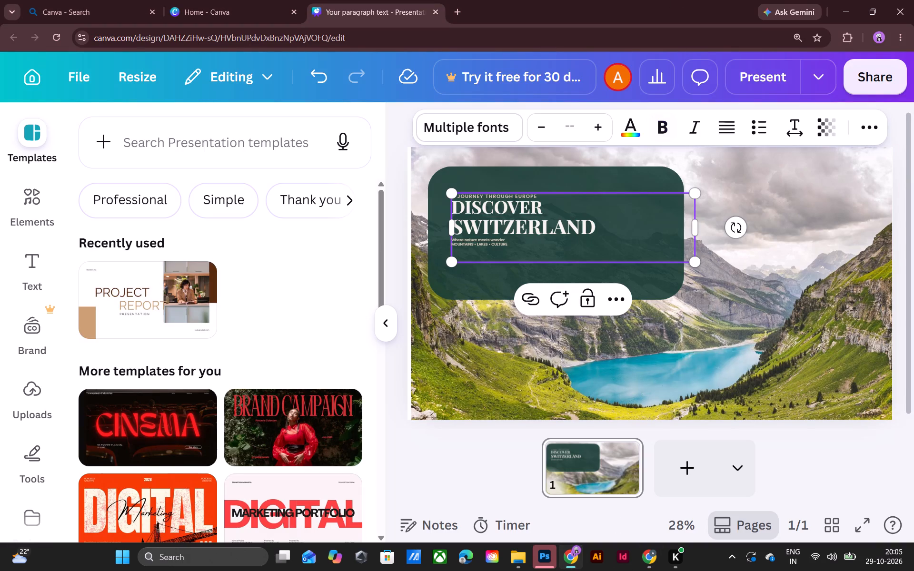
drag(510, 245, 454, 248)
drag(454, 248, 457, 248)
drag(457, 248, 499, 254)
key(ctrl+equal)
key(ctrl+equal)
key(ctrl+equal)
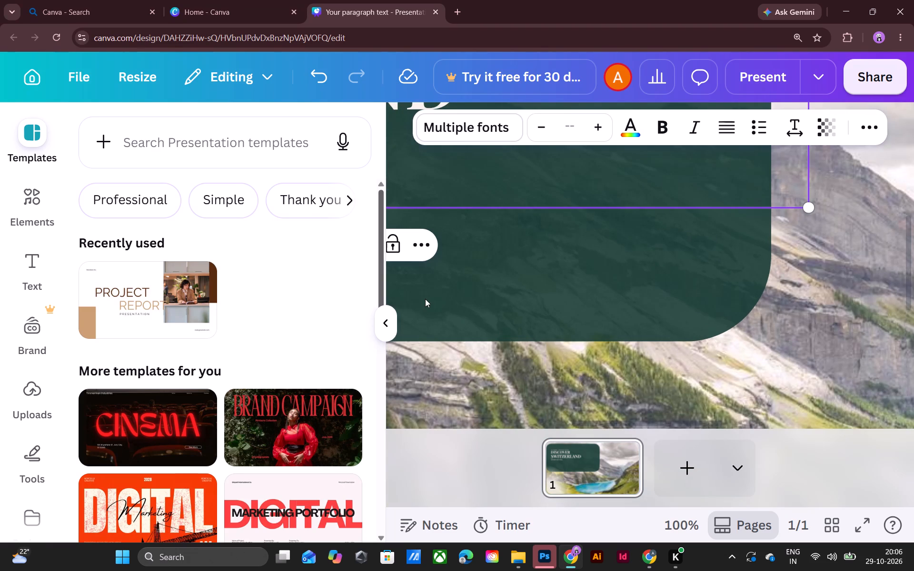
ctrl+scroll(425, 299, up, 3)
ctrl+scroll(430, 275, down, 8)
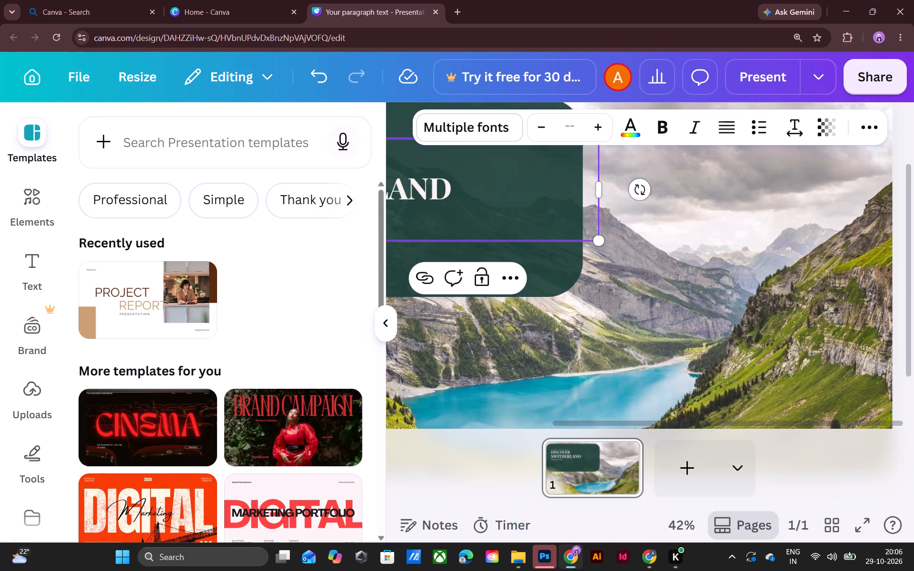
click(385, 333)
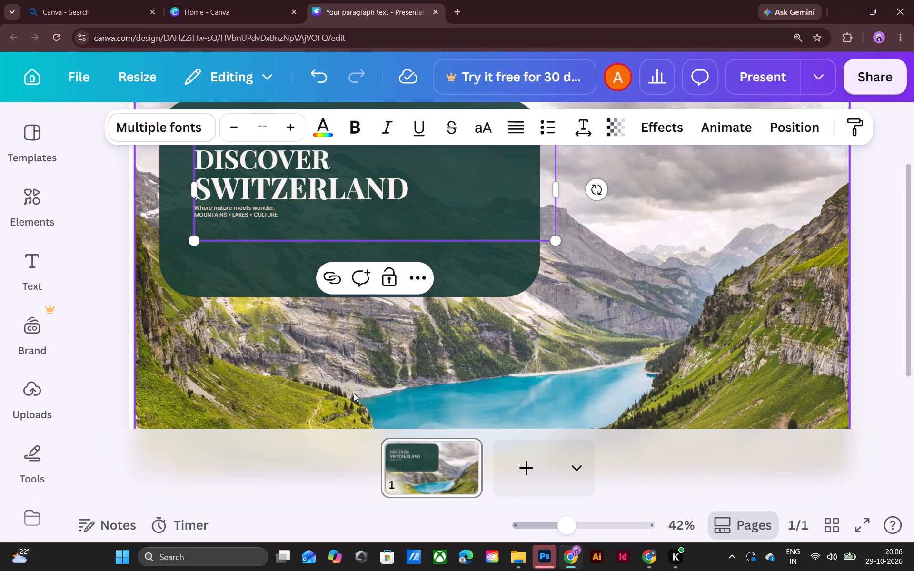
drag(296, 214, 199, 216)
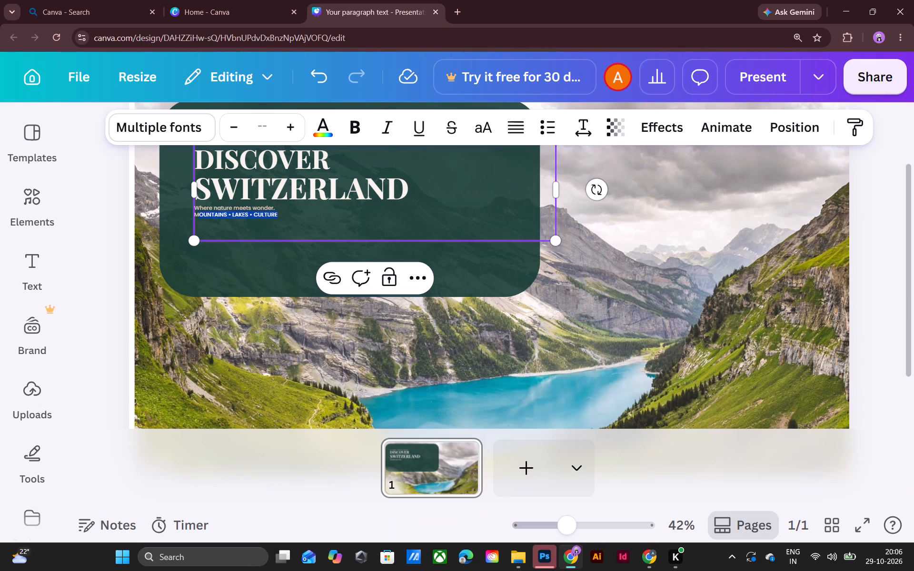
drag(199, 216, 224, 240)
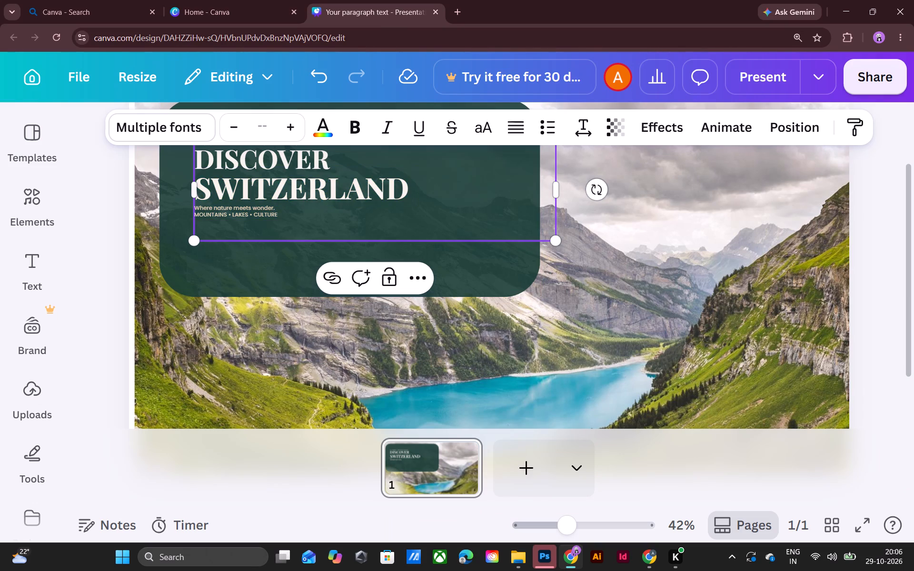
drag(224, 240, 228, 236)
click(279, 219)
drag(194, 214, 208, 220)
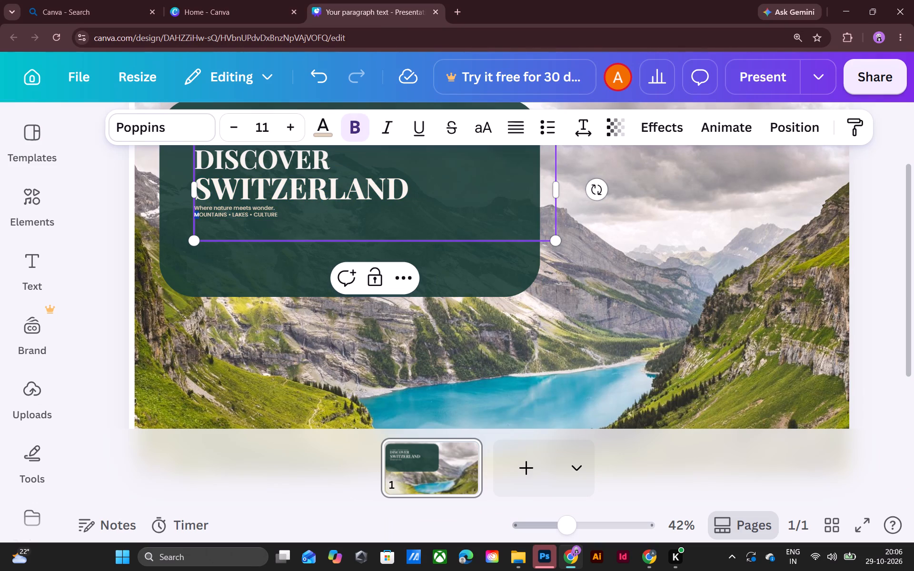
drag(208, 220, 275, 228)
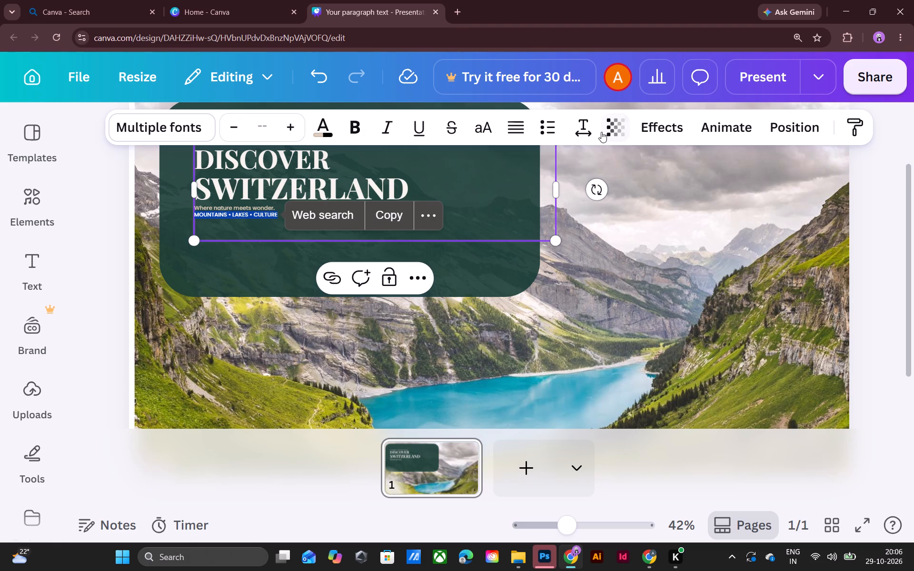
click(580, 127)
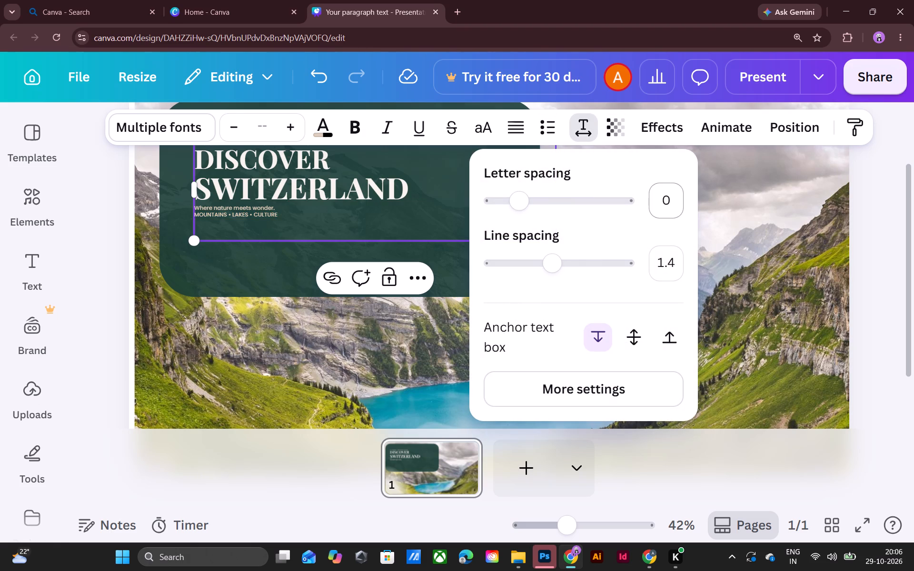
click(681, 266)
click(681, 265)
key(BackSpace)
key(0)
Set the letter spacing of the selected MOUNTAINS • LAKES • CULTURE line to 100 and deselect the text.
click(673, 211)
text(100)
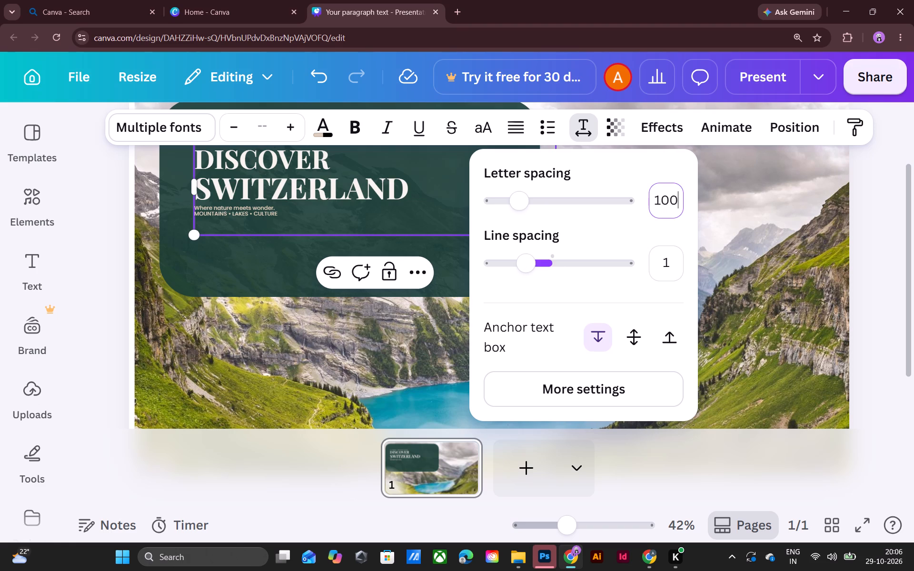
click(669, 256)
click(753, 399)
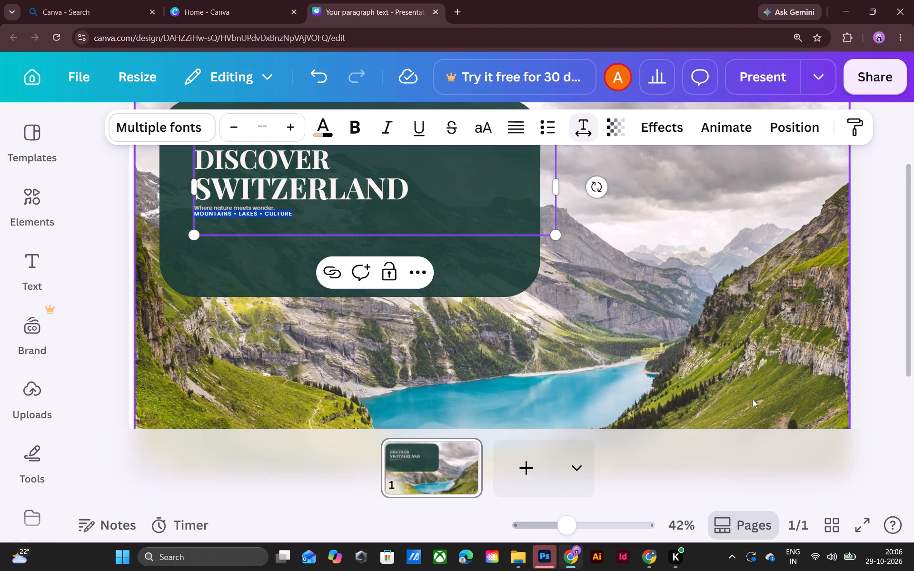
click(531, 311)
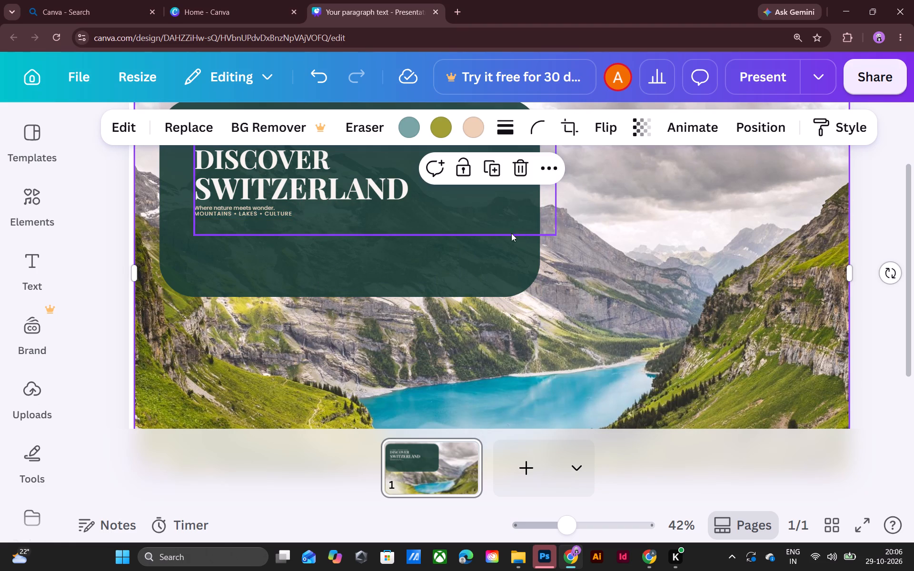
Move the cover text box left, closer to the green panel's left edge.
ctrl+scroll(520, 162, up, 4)
ctrl+scroll(521, 162, down, 8)
ctrl+scroll(518, 164, up, 2)
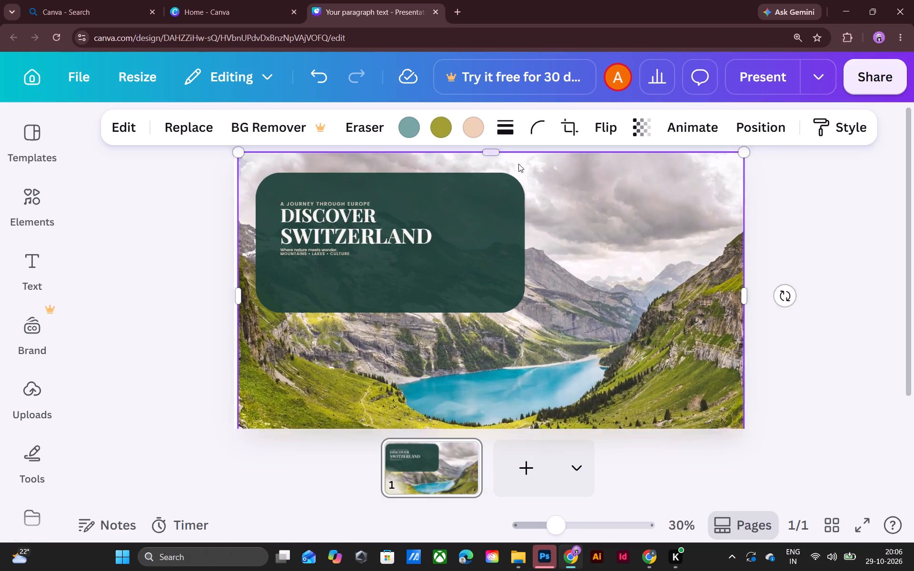
ctrl+scroll(518, 164, up, 1)
drag(426, 251, 416, 252)
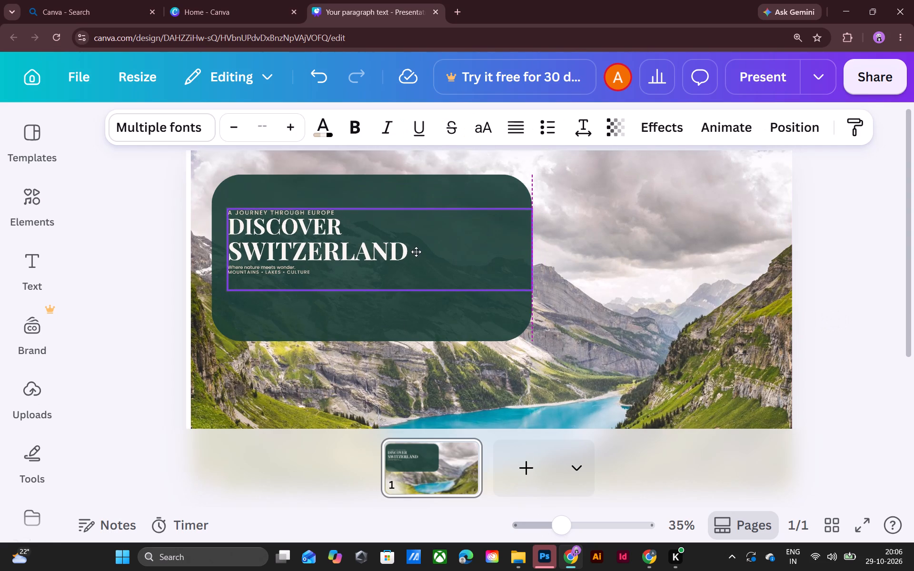
drag(416, 252, 416, 252)
Shrink the green rounded panel from its right and bottom edges to about 743 wide by 430 high.
click(416, 312)
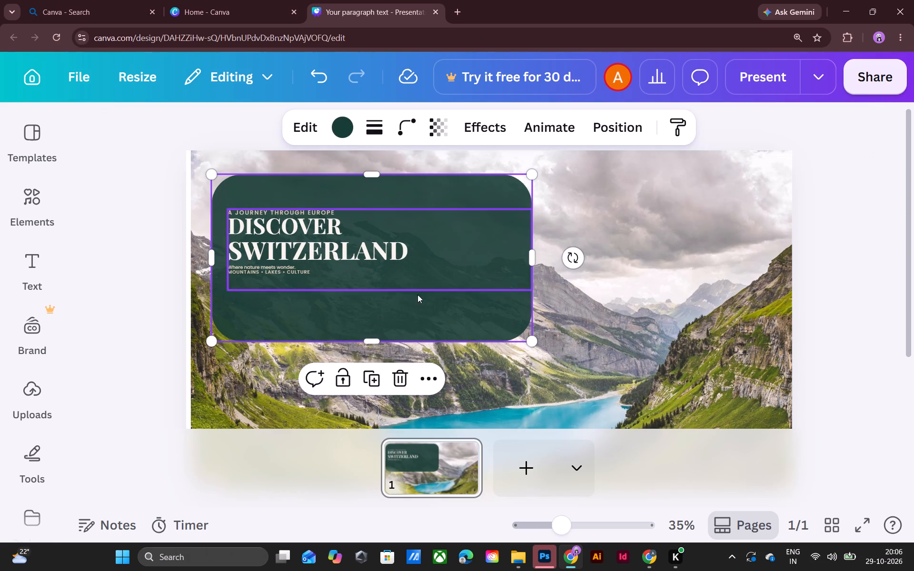
drag(531, 263, 466, 267)
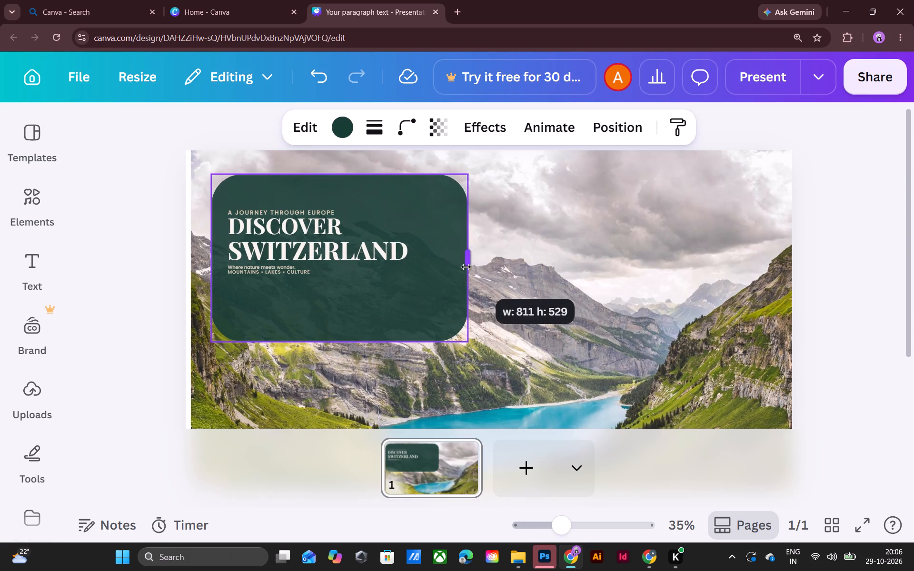
drag(466, 267, 446, 268)
drag(325, 341, 328, 311)
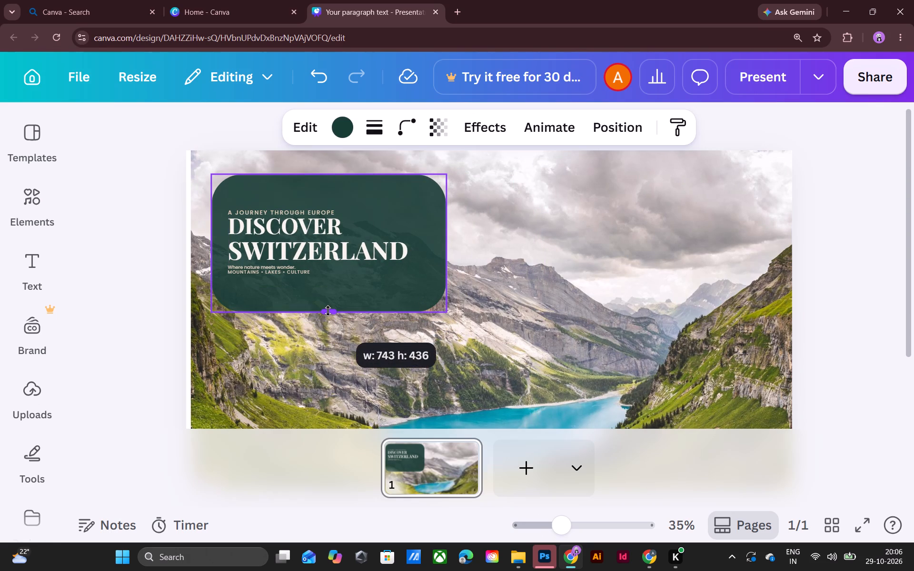
drag(328, 311, 328, 308)
Move the green panel closer to the slide's upper-left corner and shift the cover text box up and left to match it.
drag(327, 251, 328, 250)
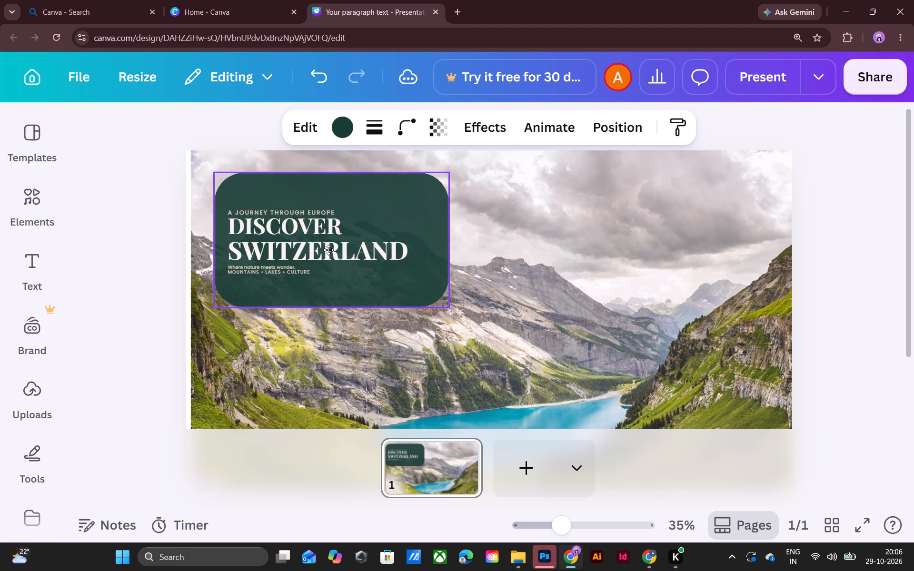
drag(328, 250, 319, 243)
click(316, 246)
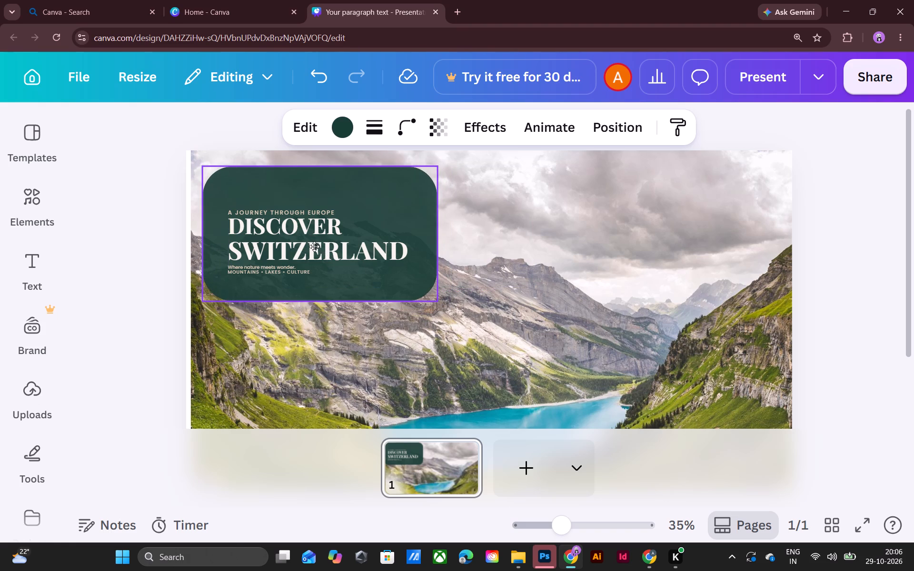
click(286, 254)
click(288, 251)
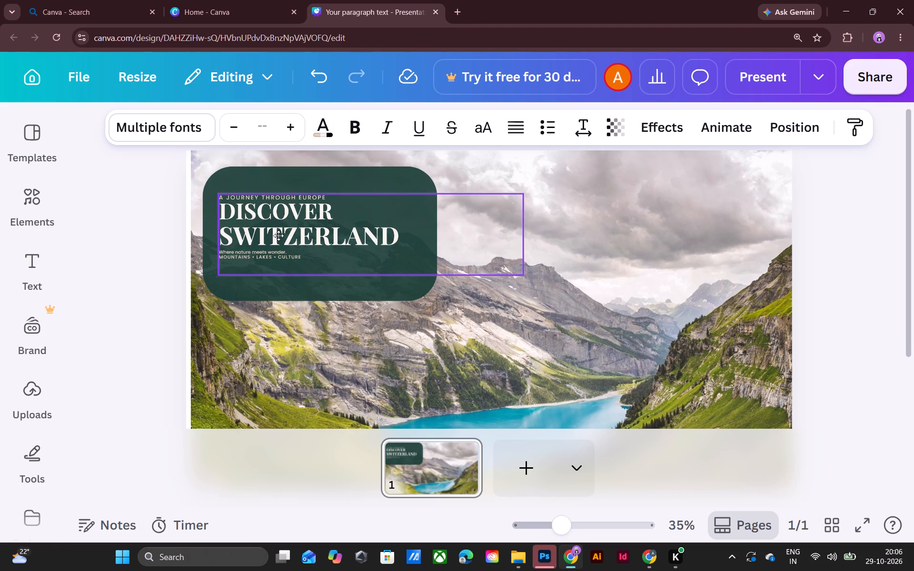
click(289, 362)
click(104, 257)
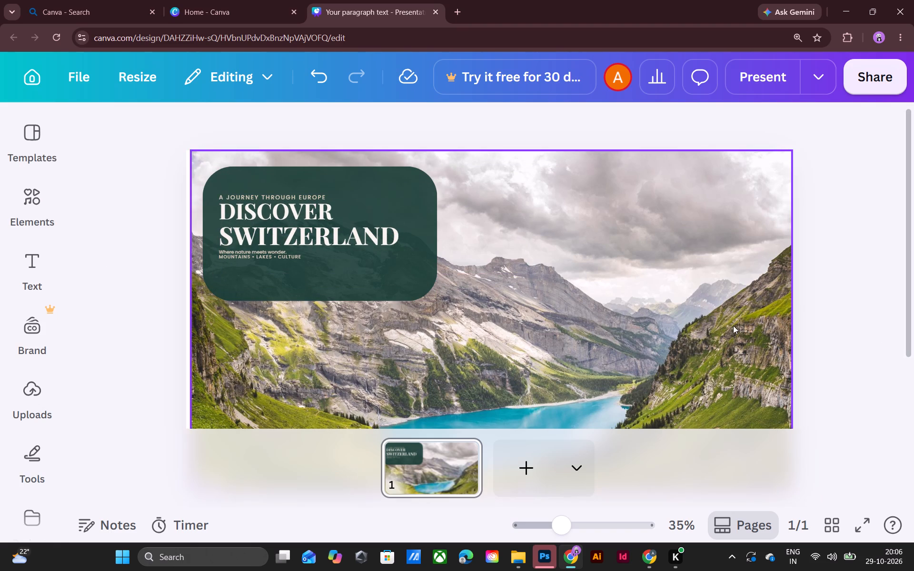
Nudge the cover text box down in twelve small increments to centre the text vertically within the green panel.
scroll(733, 325, down, 7)
scroll(733, 324, up, 5)
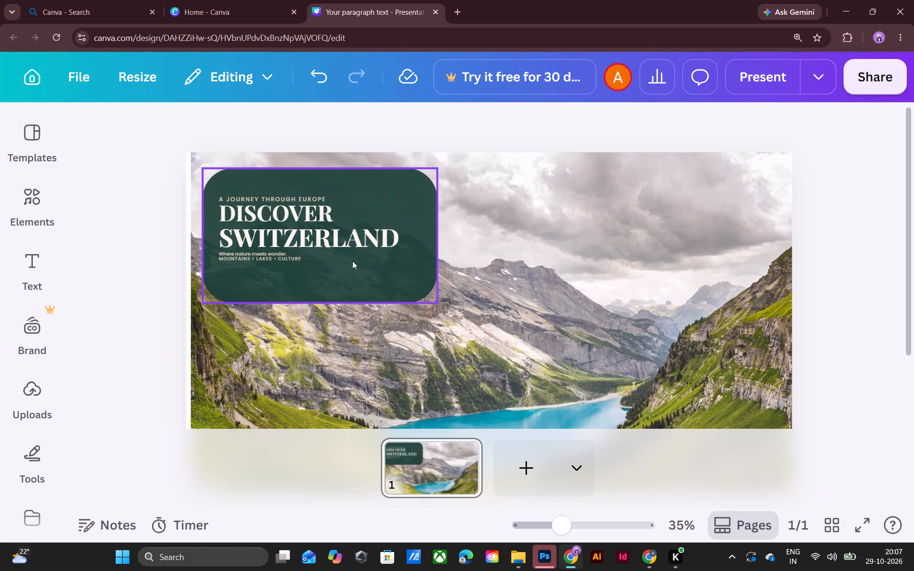
click(252, 210)
key(Down)
key(Down)
key(Down)
key(Down)
key(Down)
key(Down)
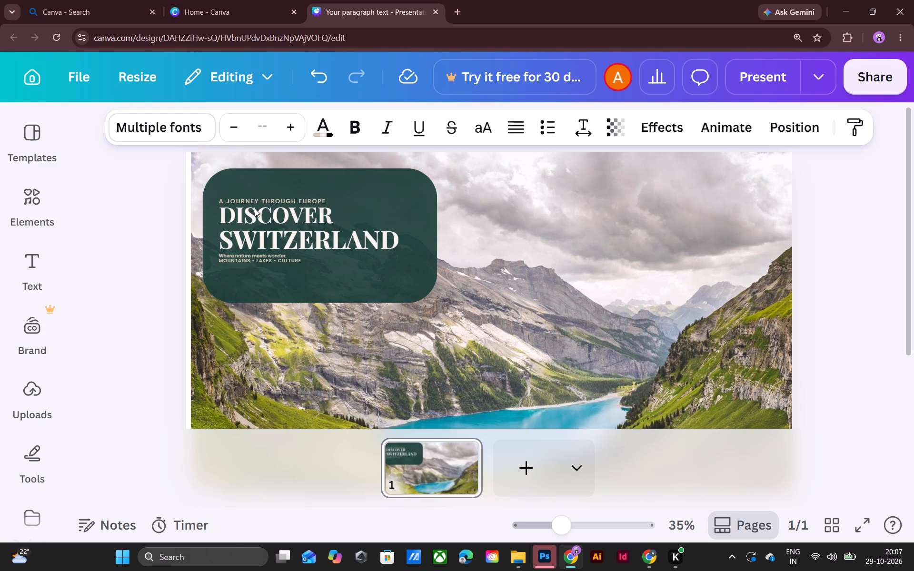
key(Down)
key(Down)
key(Down)
key(Down)
key(Down)
key(Down)
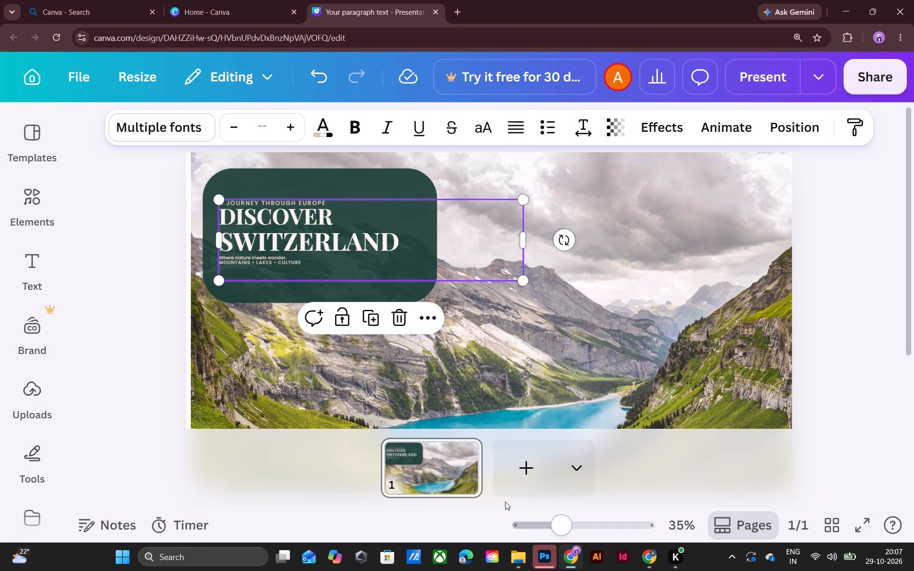
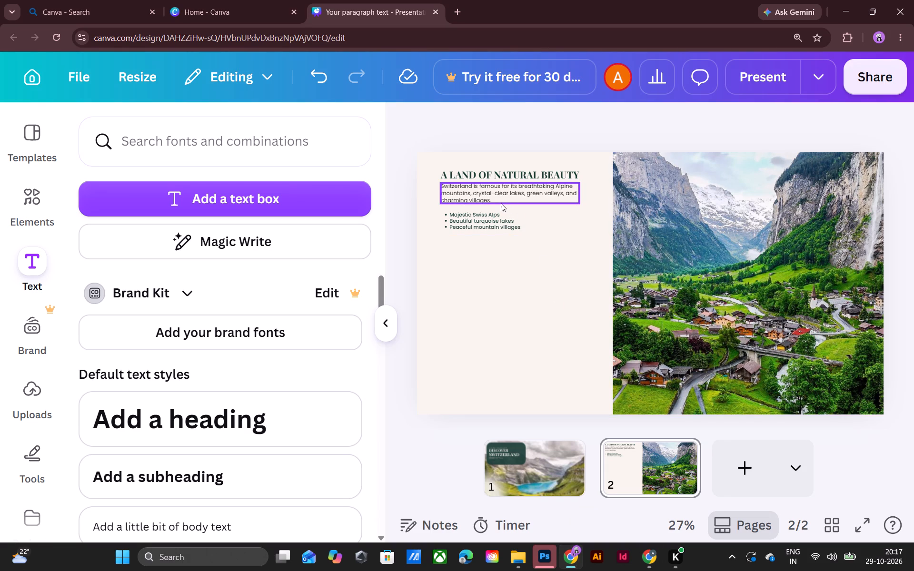
key(ctrl+equal)
key(ctrl+equal)
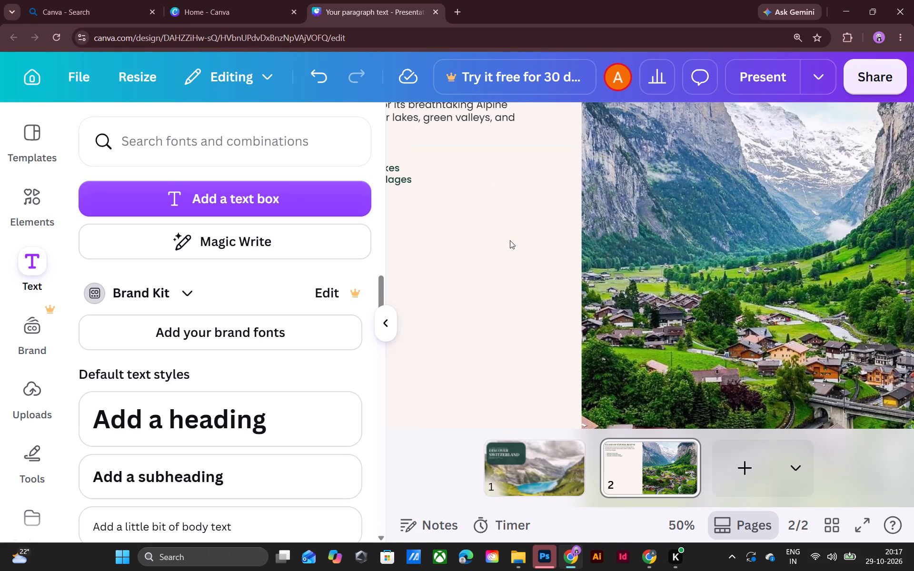
ctrl+scroll(511, 241, up, 6)
ctrl+scroll(513, 242, down, 8)
scroll(513, 244, down, 6)
ctrl+scroll(511, 244, down, 3)
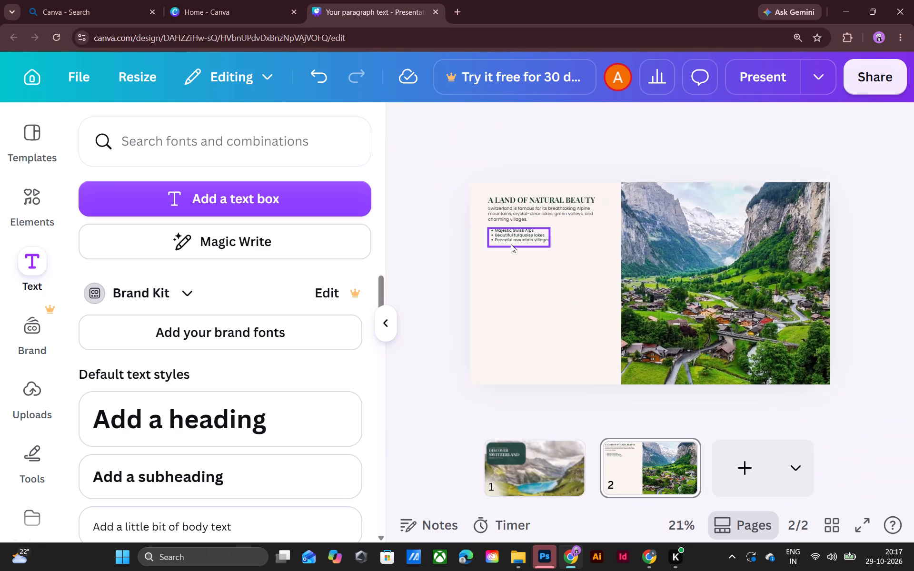
ctrl+scroll(511, 244, down, 1)
ctrl+scroll(517, 226, up, 2)
click(517, 184)
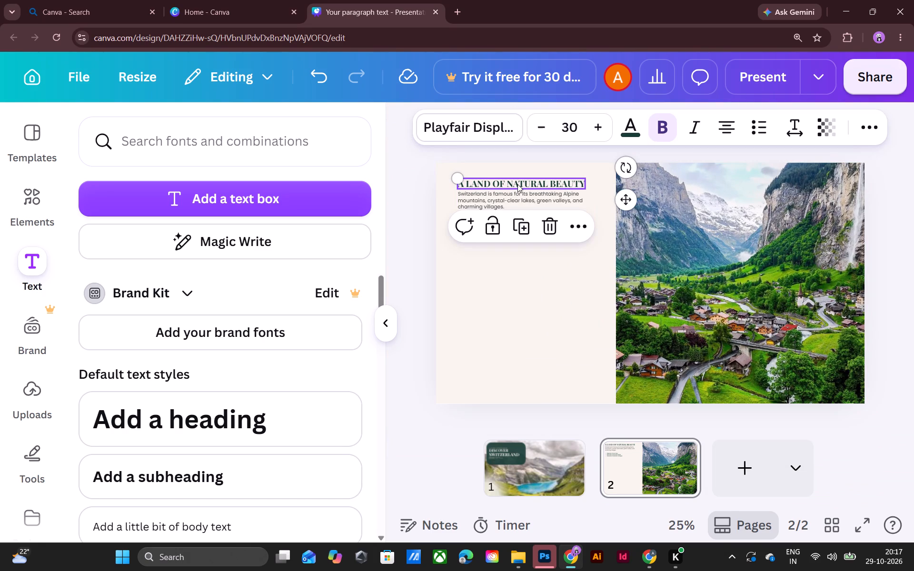
shift+click(517, 211)
shift+click(515, 203)
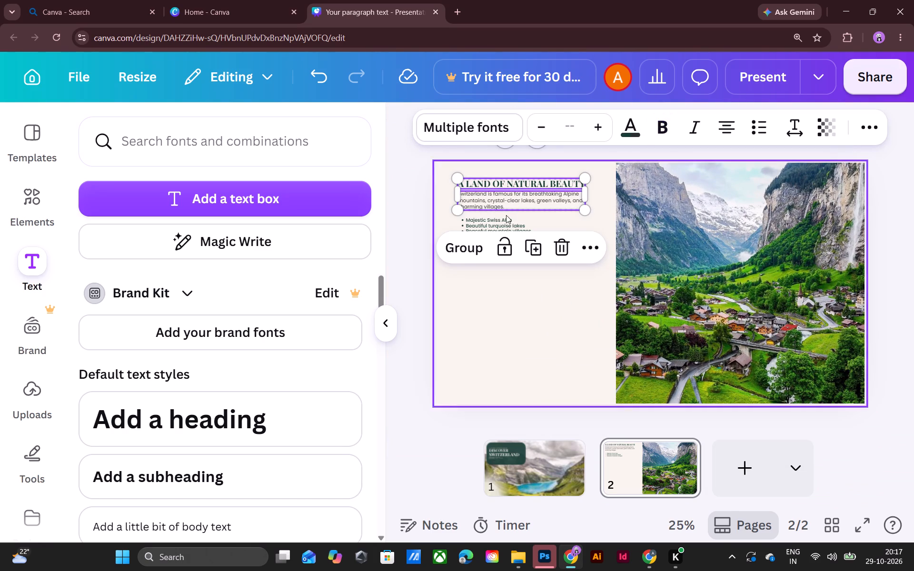
shift+click(490, 221)
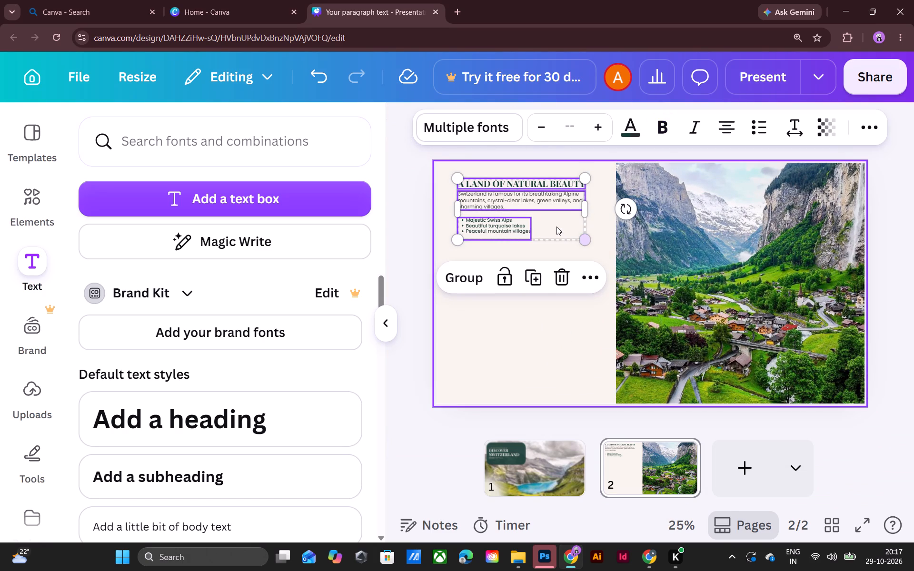
key(Down)
key(Down)
key(Down)
key(Down)
key(Down)
key(Down)
key(Down)
key(Down)
key(Down)
key(Down)
key(Down)
key(Down)
key(Down)
key(Down)
key(Down)
key(Down)
key(Down)
key(Down)
key(Down)
key(Down)
key(Up)
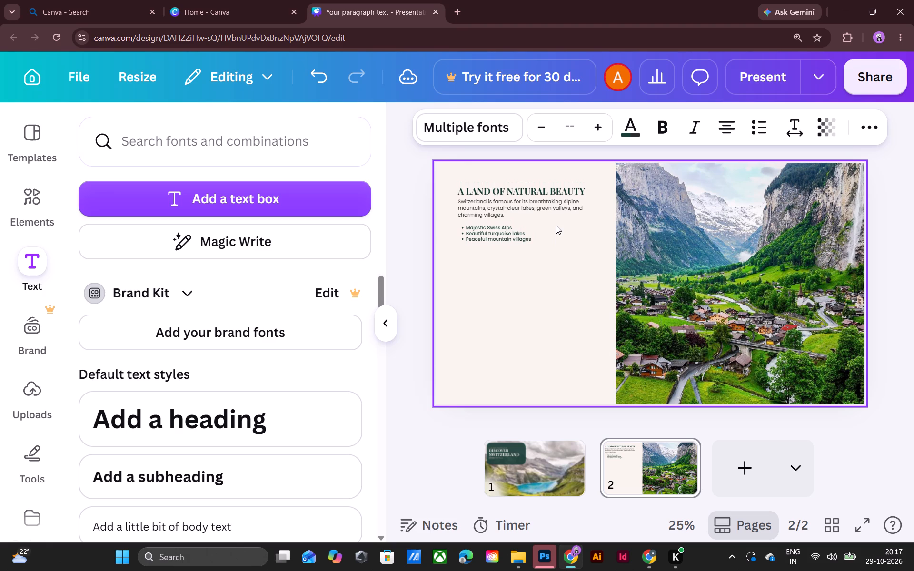
key(Up)
key(Up)
key(Up)
key(Up)
key(Up)
key(Up)
key(Up)
key(Up)
key(Up)
key(Up)
key(Up)
key(Up)
key(Up)
key(Up)
key(Up)
key(Up)
key(Up)
key(Up)
key(Up)
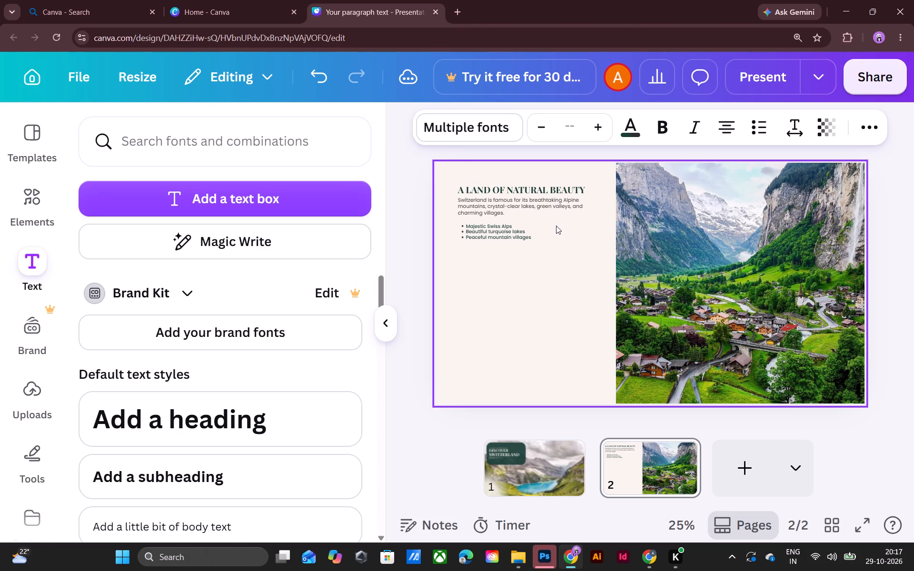
key(Up)
key(Up)
key(Up)
key(Up)
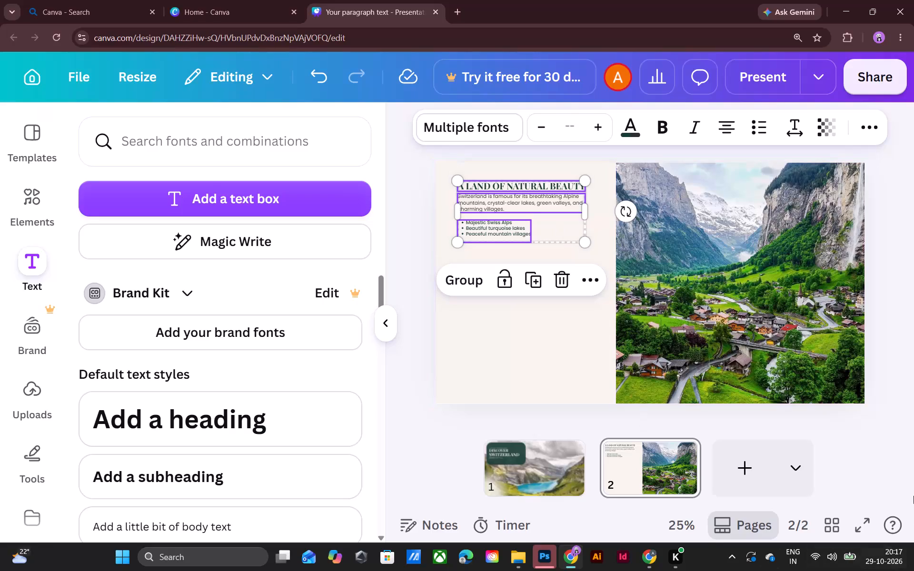
click(869, 447)
click(871, 447)
click(694, 352)
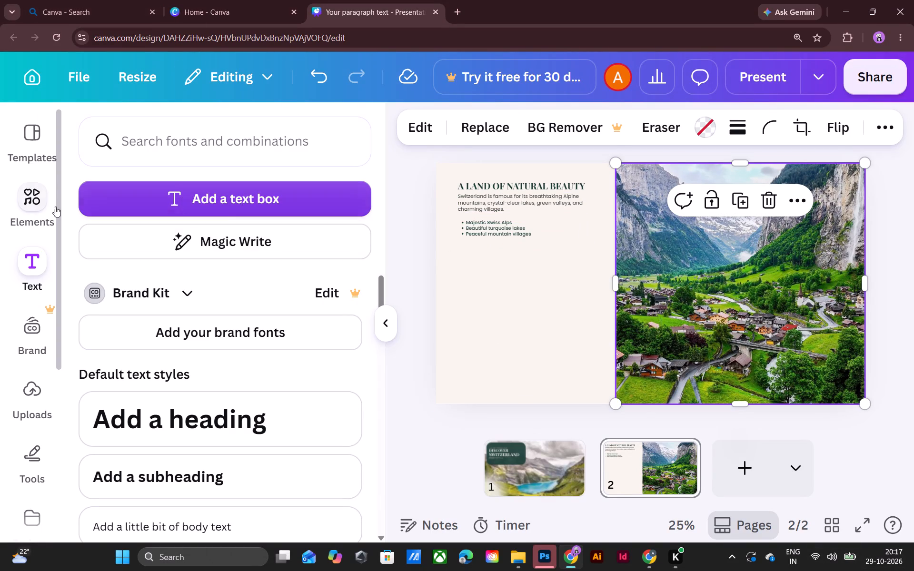
Replace the frames search in the elements library with a search for "any elements for mountain".
click(32, 202)
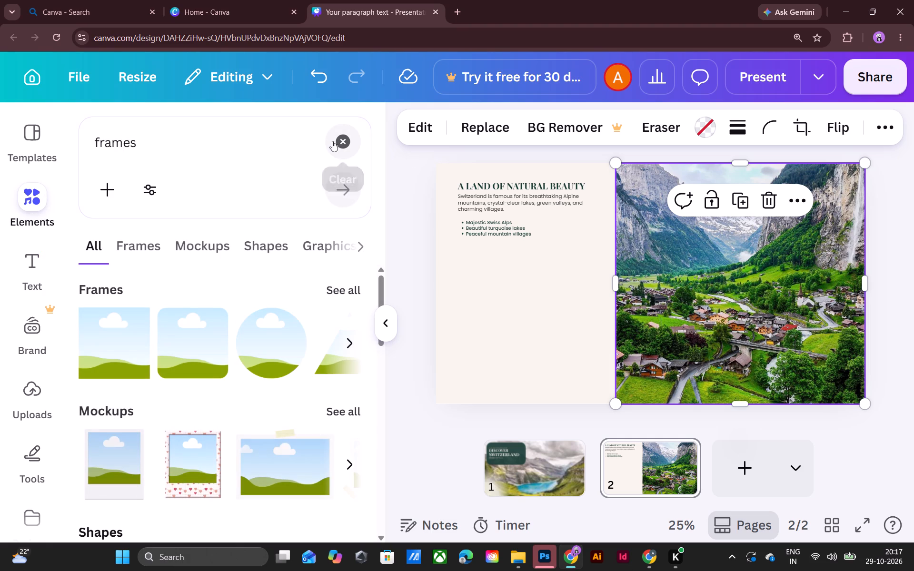
click(338, 141)
text(any ee)
key(BackSpace)
key(l)
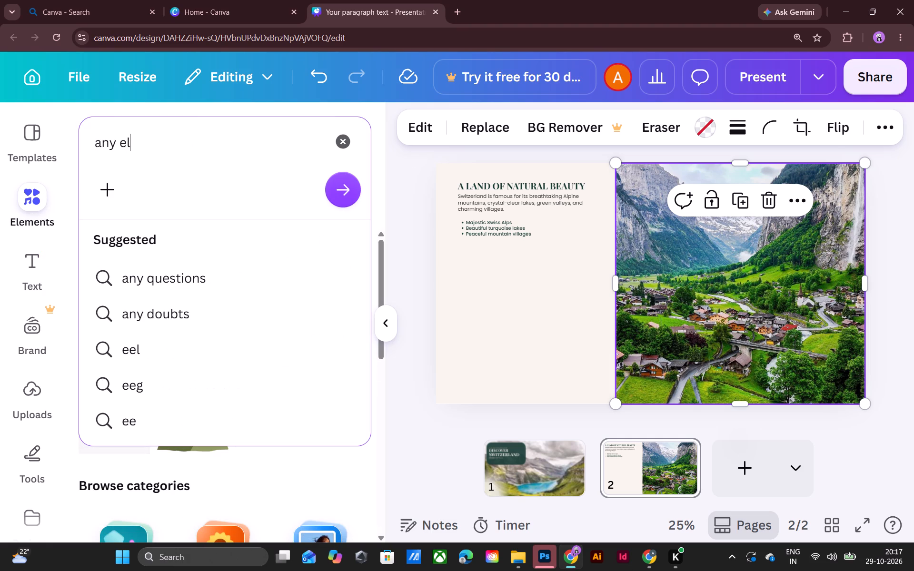
key(BackSpace)
text(leme)
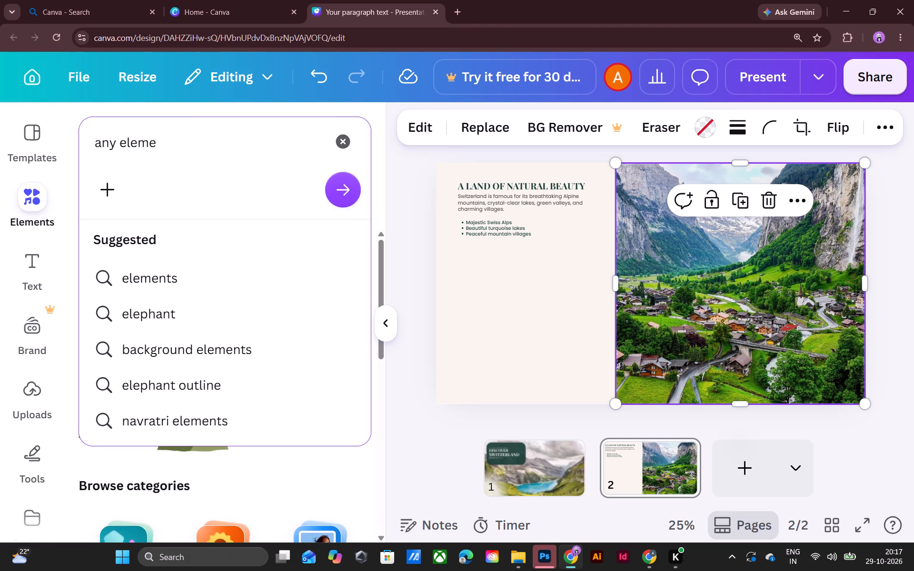
text(nts)
key(space)
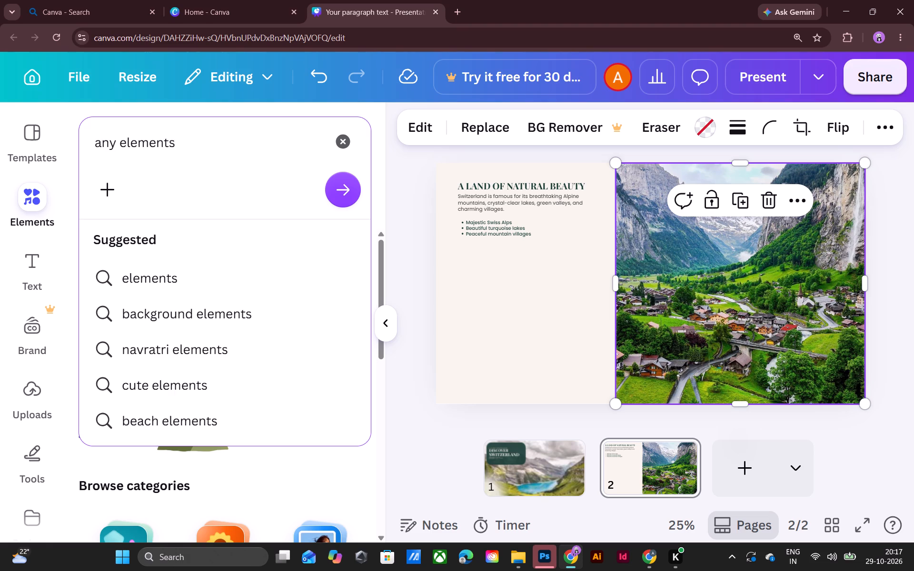
text(for moun)
text(tain)
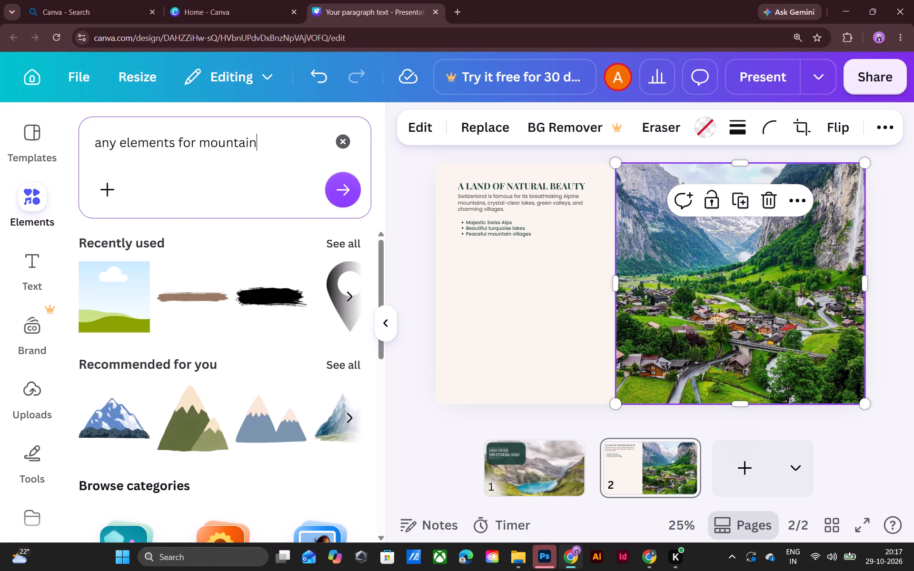
key(space)
key(Return)
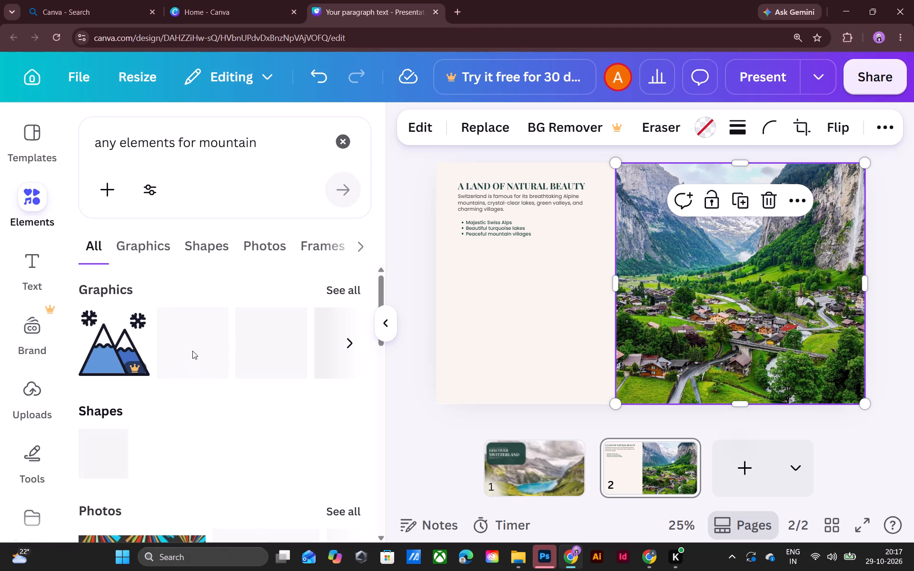
Browse the frames and graphics found by the mountain search for something to decorate slide 2.
click(347, 247)
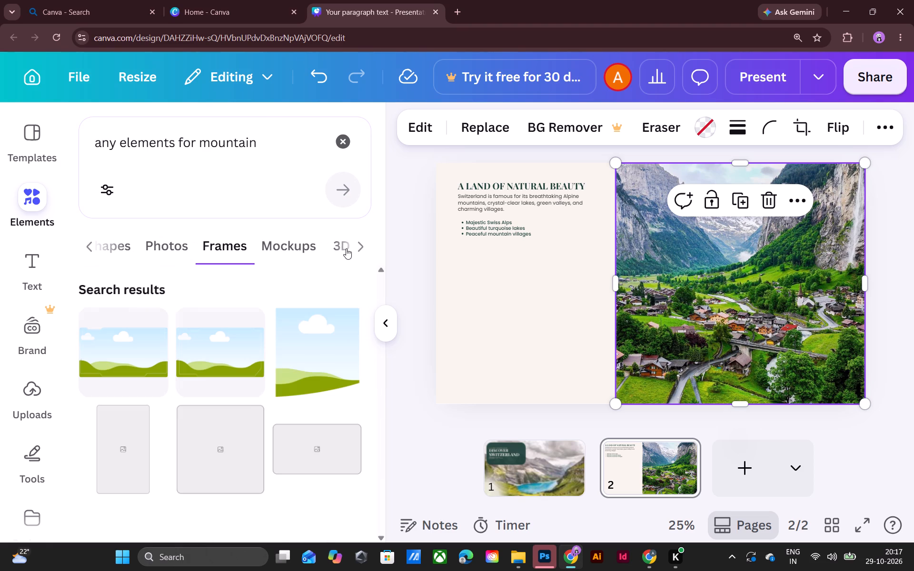
scroll(241, 415, down, 3)
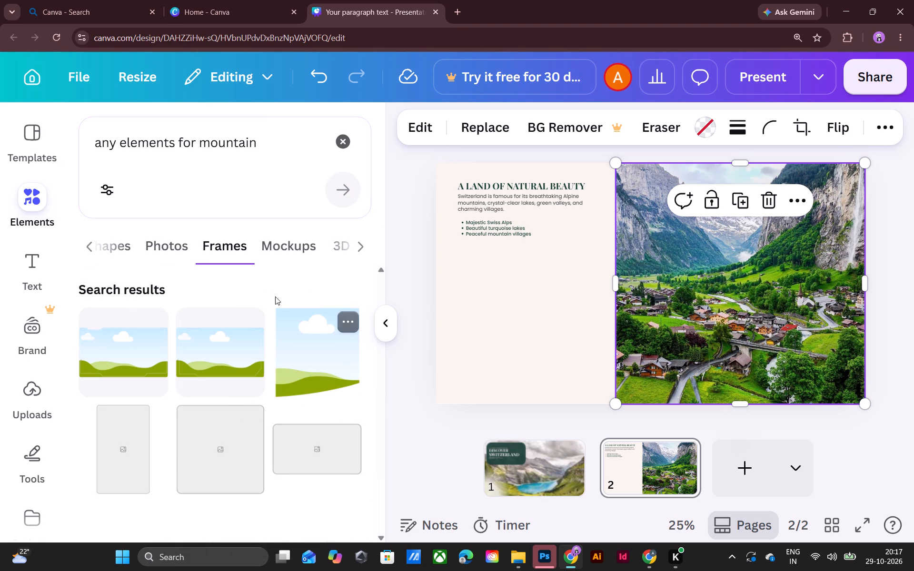
click(130, 247)
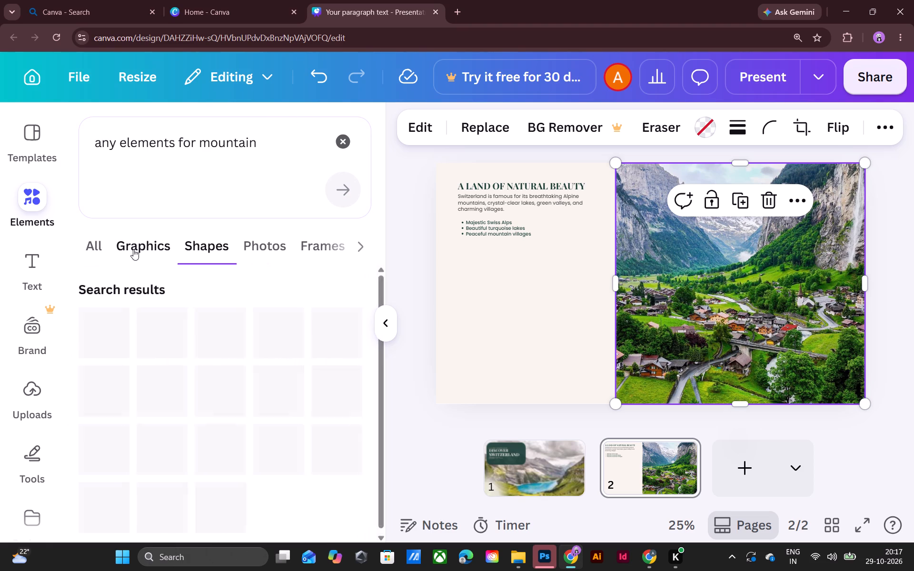
click(133, 249)
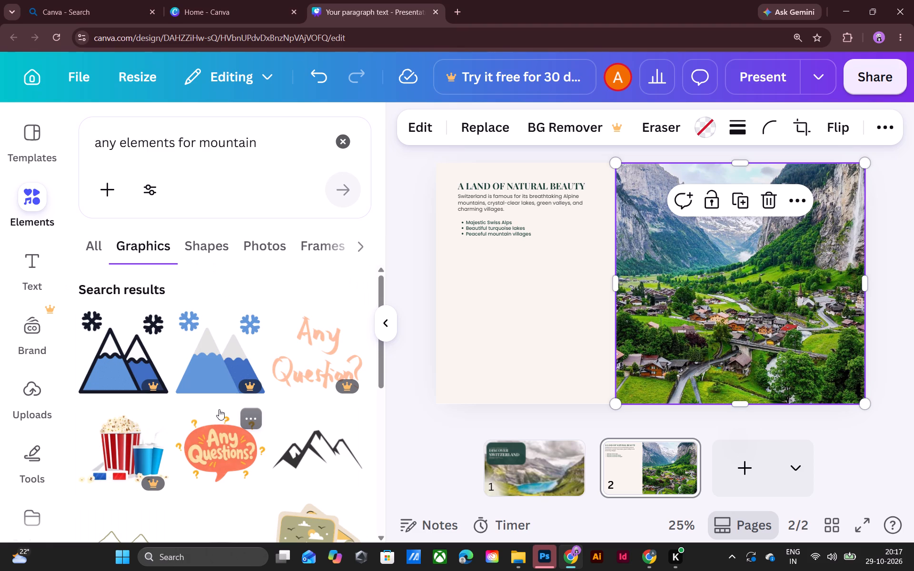
scroll(219, 409, down, 3)
scroll(220, 409, up, 1)
scroll(220, 409, down, 1)
scroll(235, 391, up, 4)
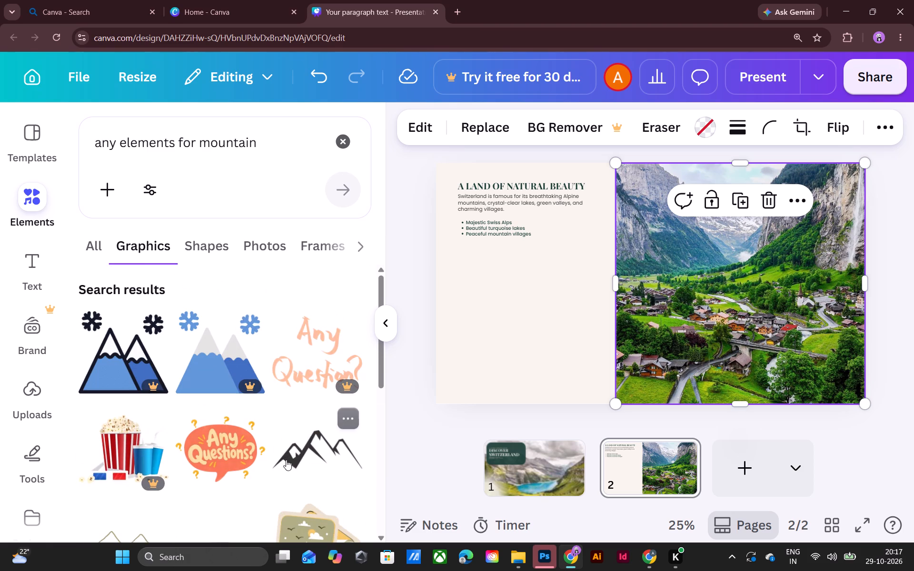
scroll(287, 448, down, 8)
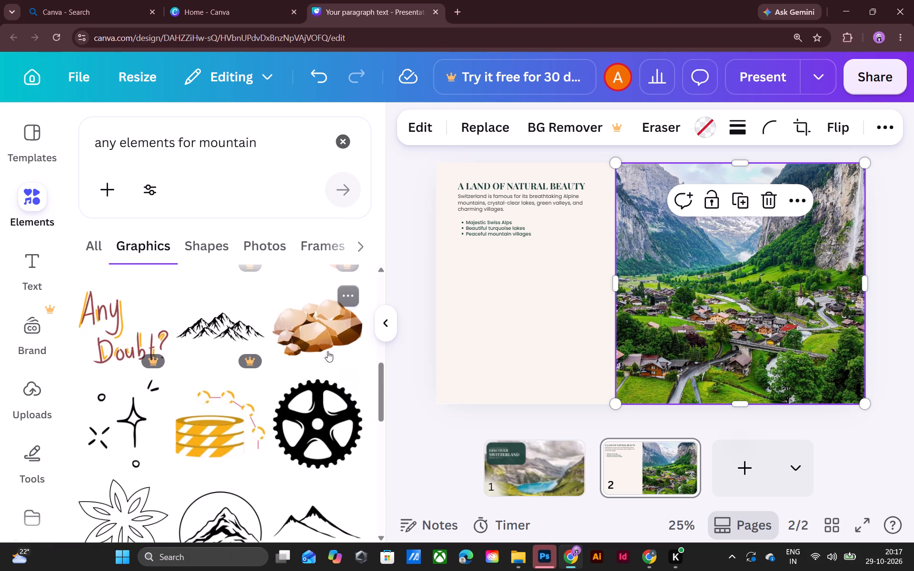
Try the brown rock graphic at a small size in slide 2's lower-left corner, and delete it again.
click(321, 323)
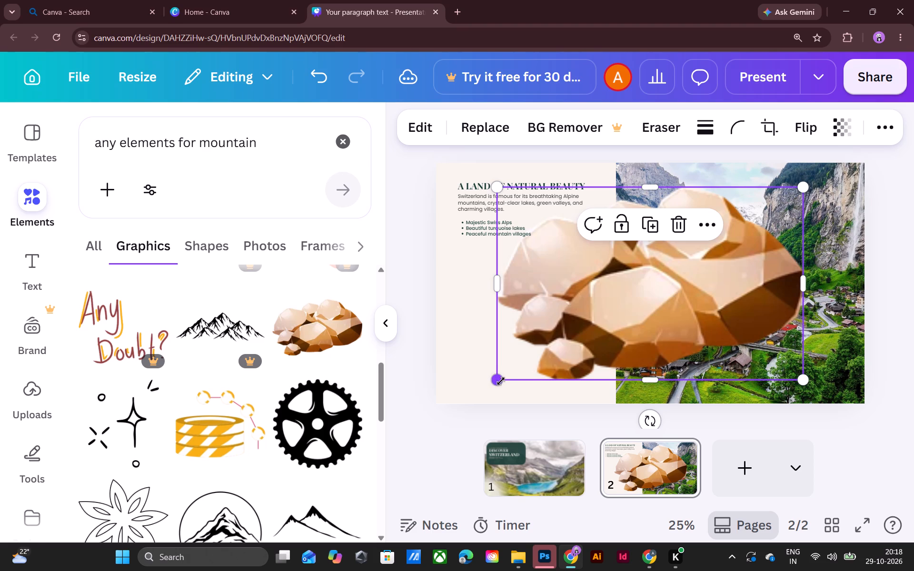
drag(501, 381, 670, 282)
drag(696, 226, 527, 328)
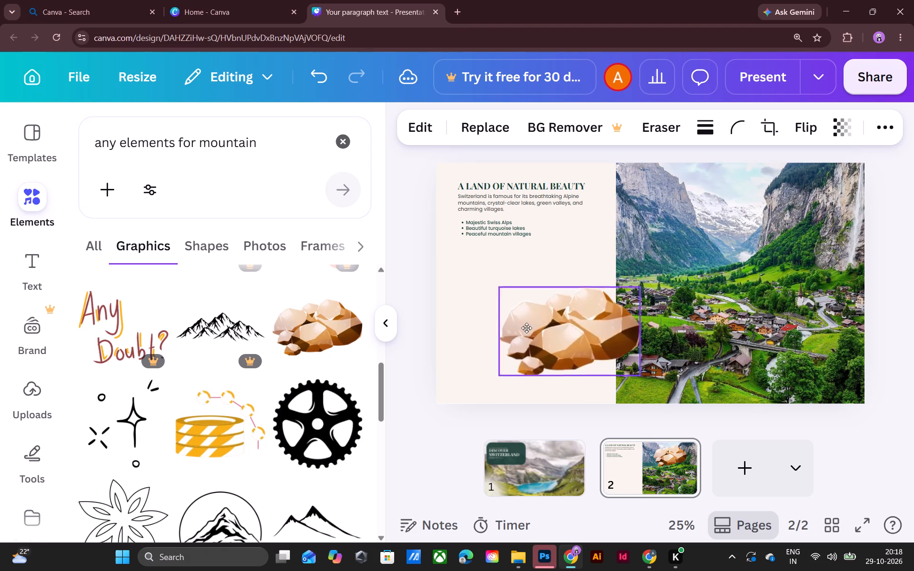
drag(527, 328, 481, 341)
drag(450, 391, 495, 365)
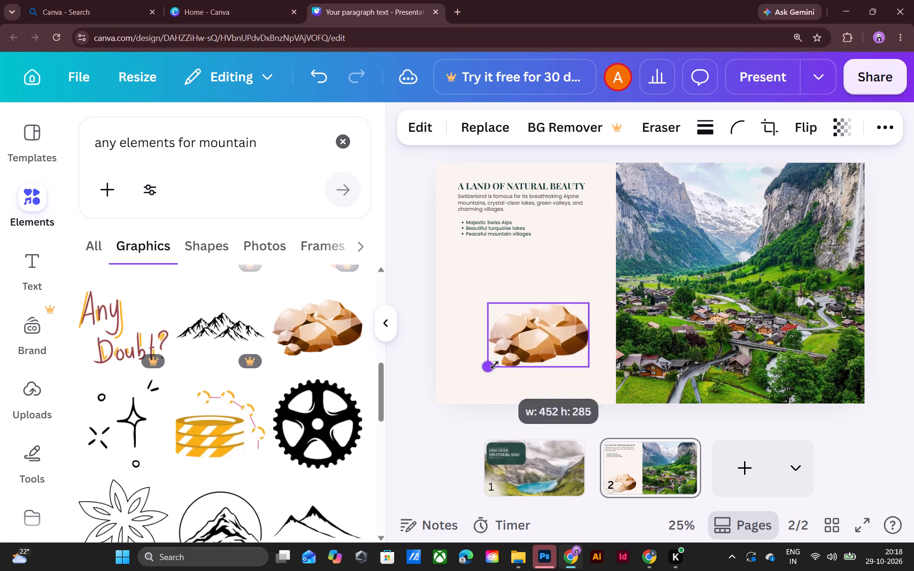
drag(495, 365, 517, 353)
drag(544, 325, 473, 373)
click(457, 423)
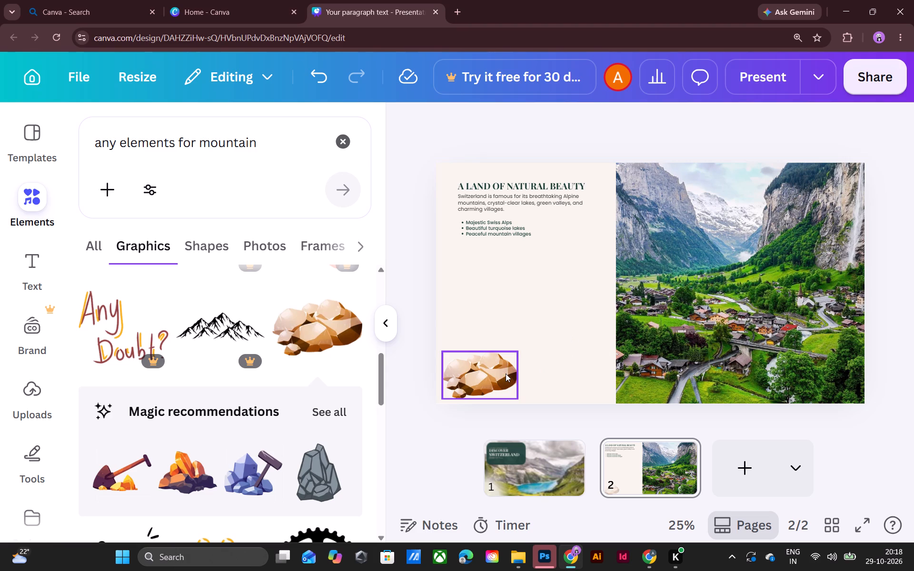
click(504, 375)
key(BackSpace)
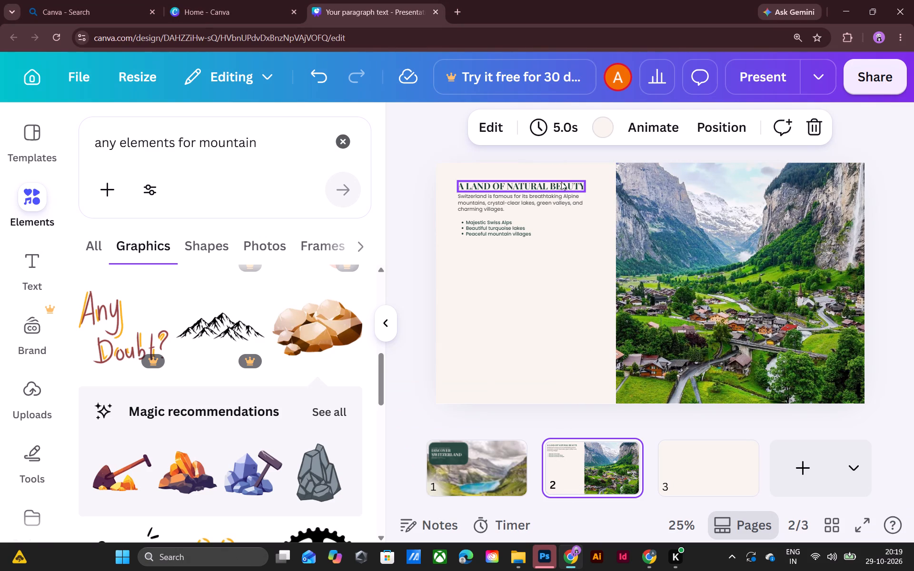
click(538, 188)
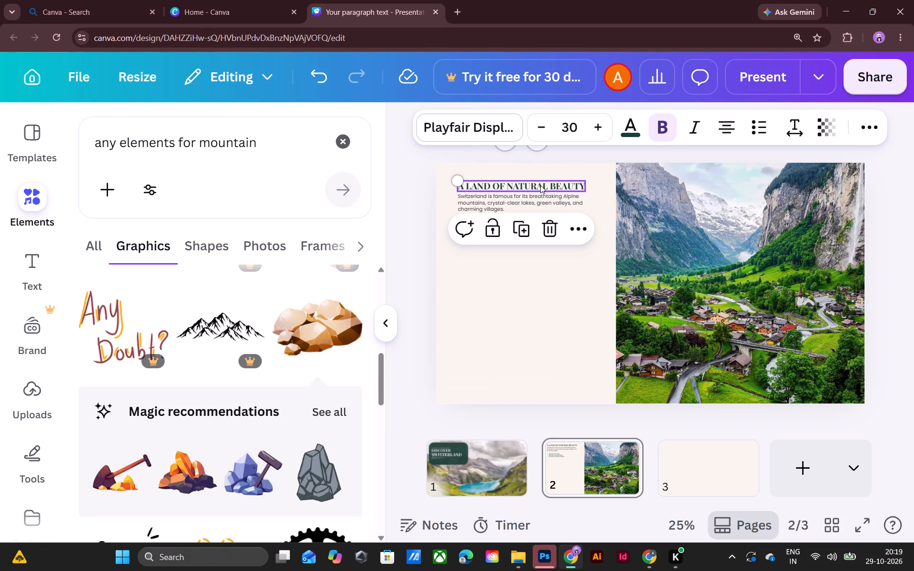
shift+click(535, 204)
shift+click(495, 225)
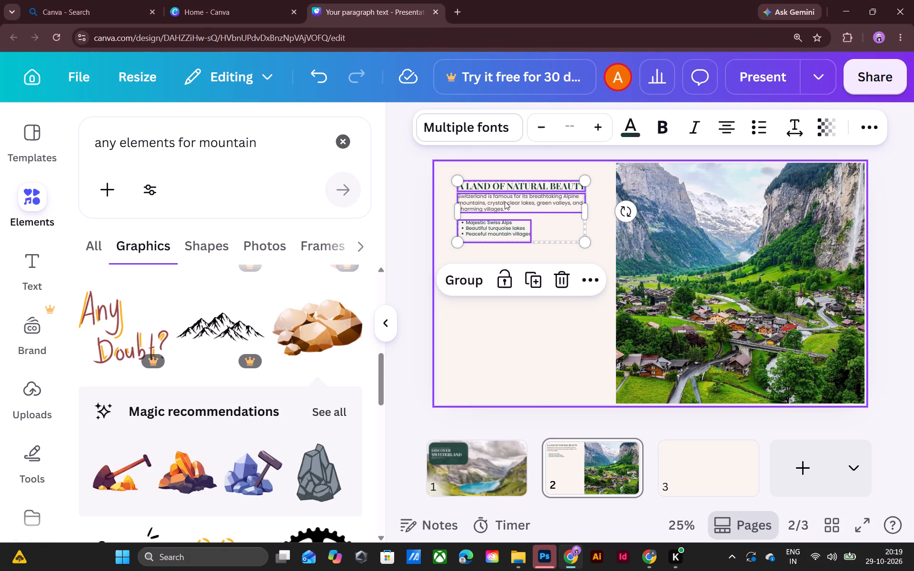
key(Left)
key(Left)
key(Left)
key(Left)
key(Left)
key(Left)
key(Left)
key(Left)
key(Left)
key(Left)
key(Left)
key(Left)
key(Left)
key(Left)
key(Left)
key(Left)
key(Left)
key(Left)
key(Left)
key(Left)
key(Left)
key(Left)
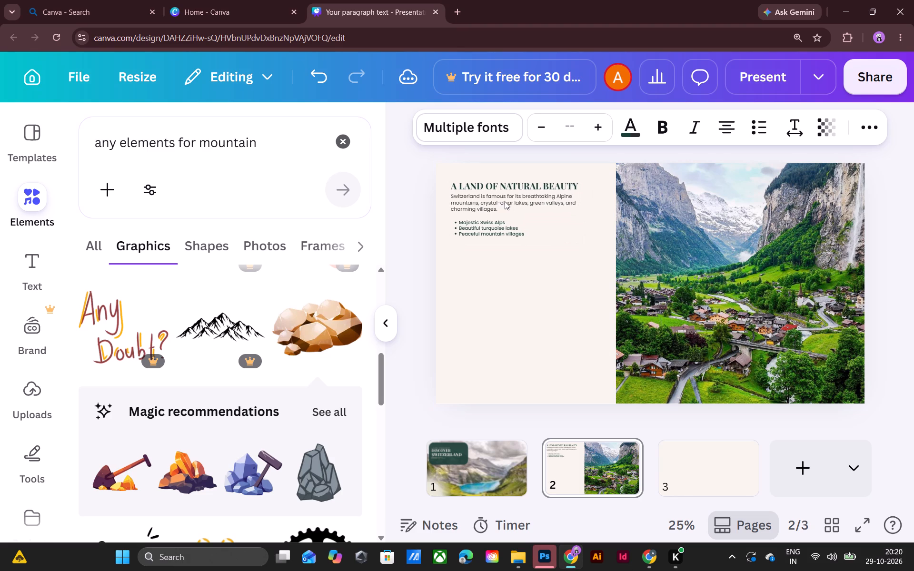
click(485, 240)
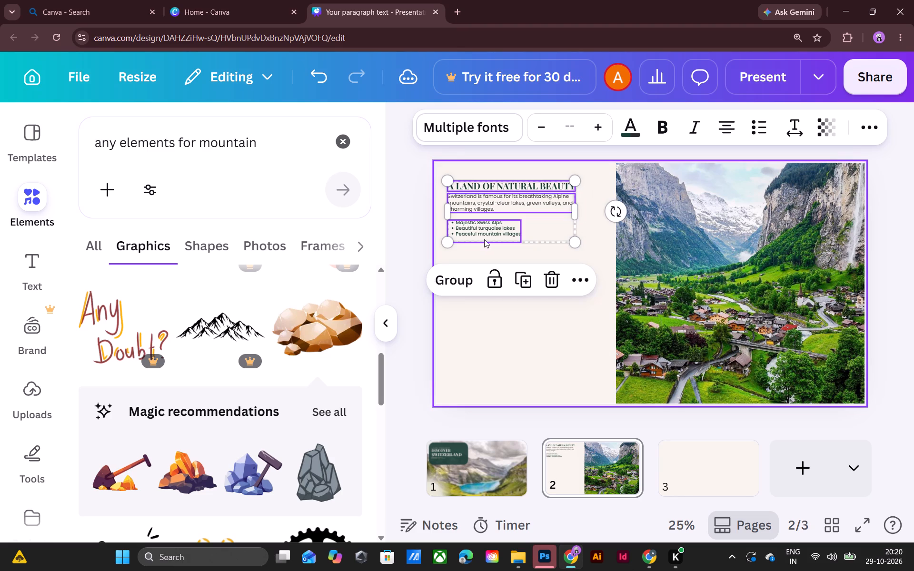
click(468, 262)
Nudge only slide 2's bullet list slightly further left, so it sits closer in line with the paragraph above.
click(468, 241)
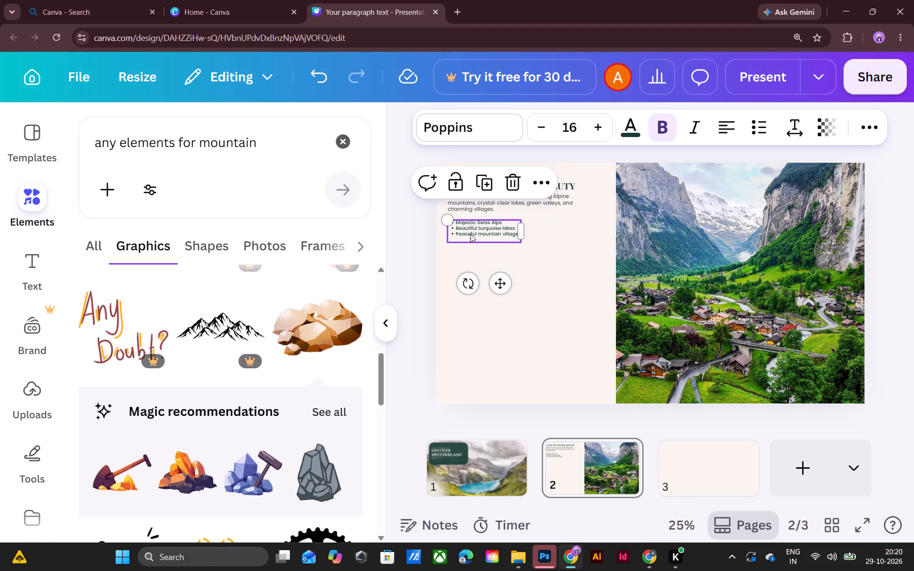
key(Left)
key(Left)
key(Left)
key(Left)
key(Left)
key(Left)
key(Left)
key(Left)
key(Left)
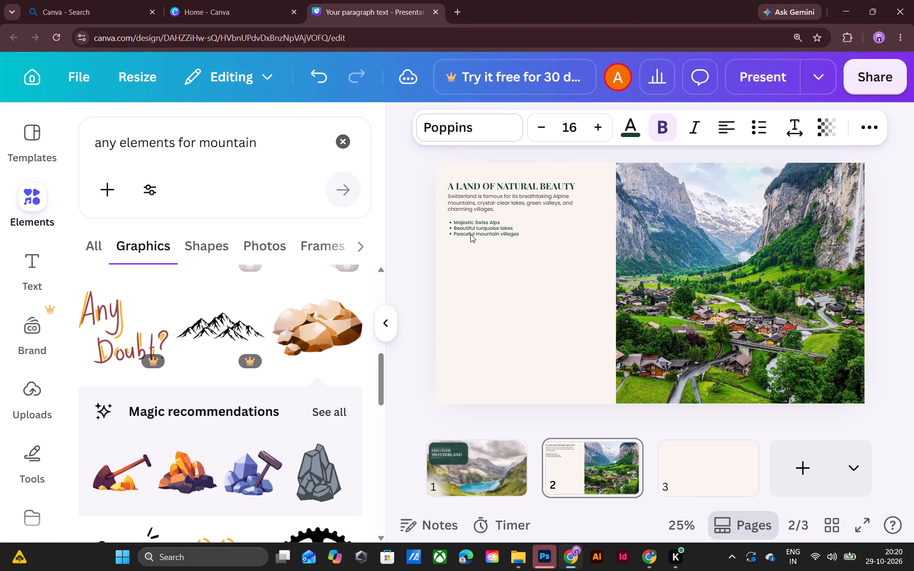
click(459, 310)
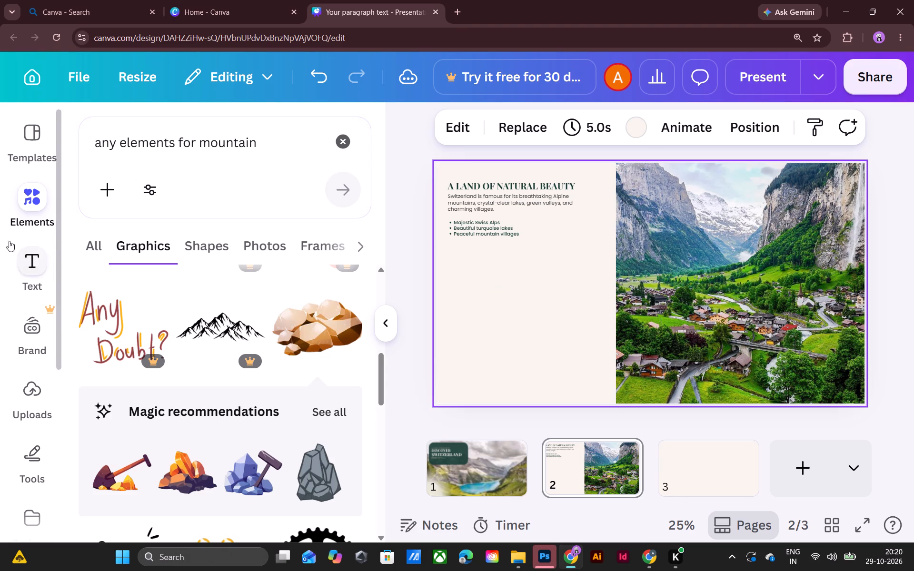
Search the elements for "line" and add the straight Line shape to slide 2.
click(347, 139)
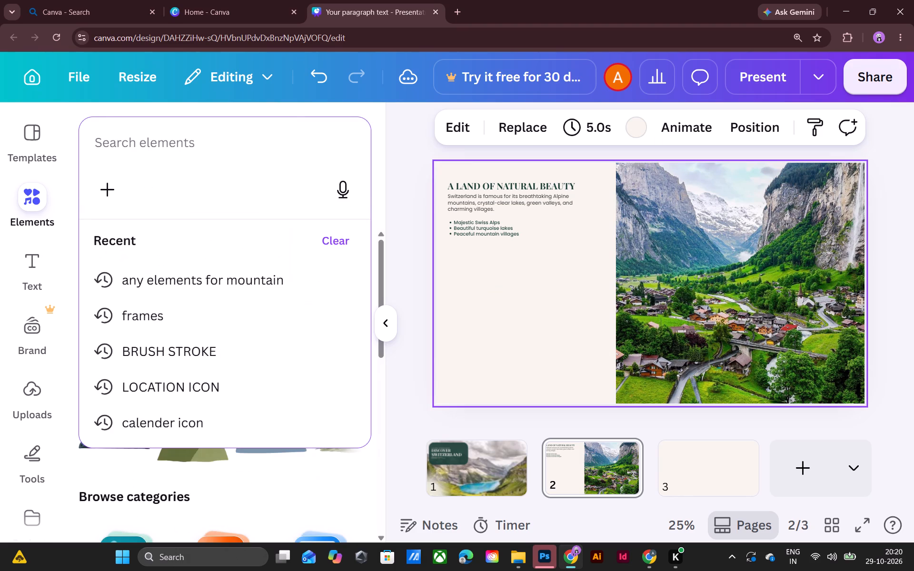
text(lien)
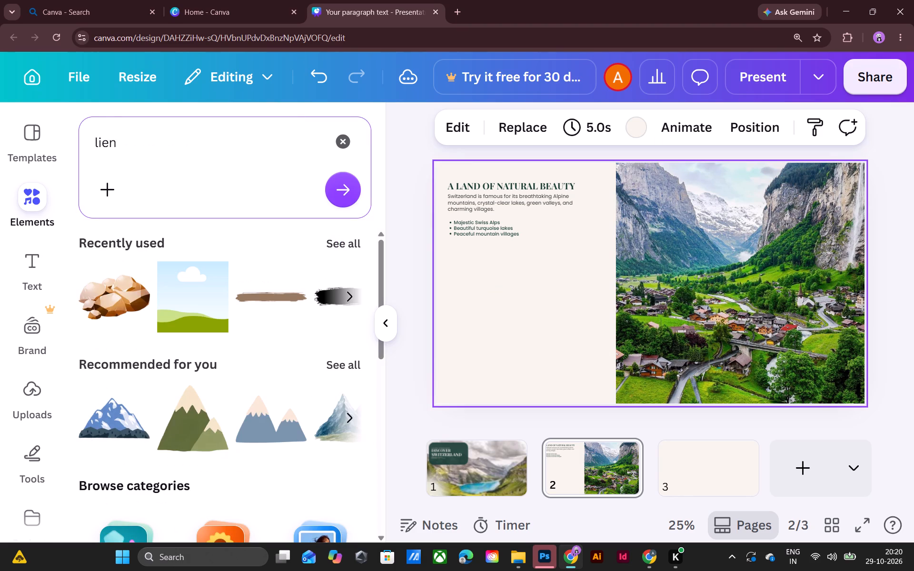
key(BackSpace)
key(BackSpace)
text(ne)
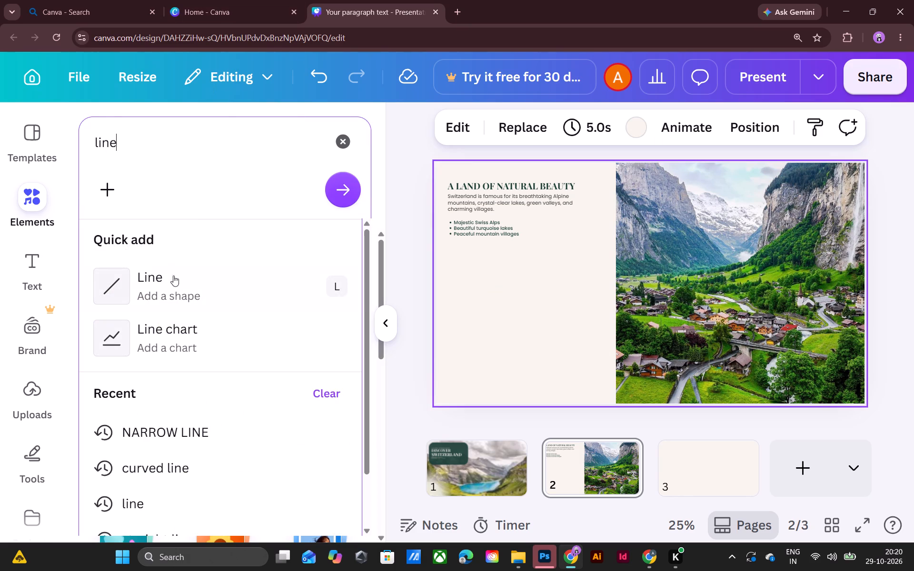
click(172, 284)
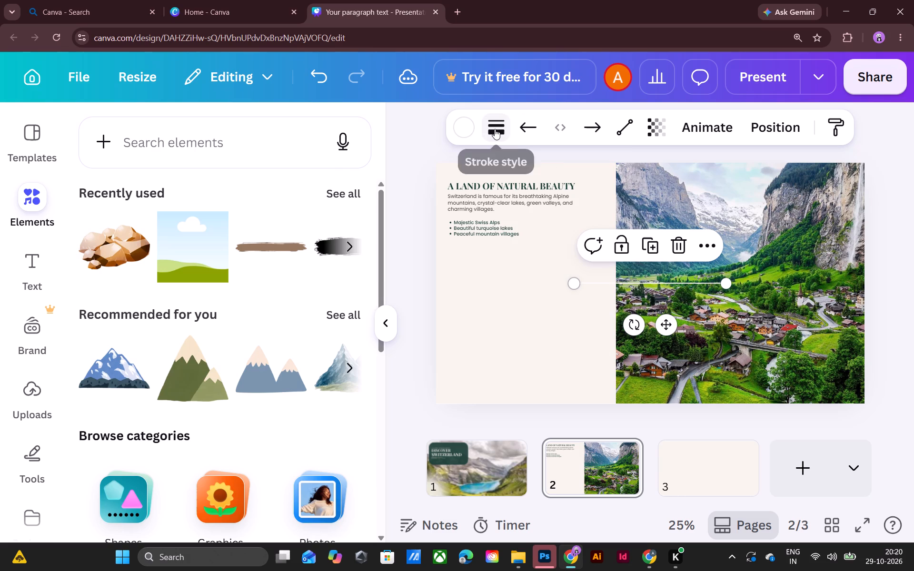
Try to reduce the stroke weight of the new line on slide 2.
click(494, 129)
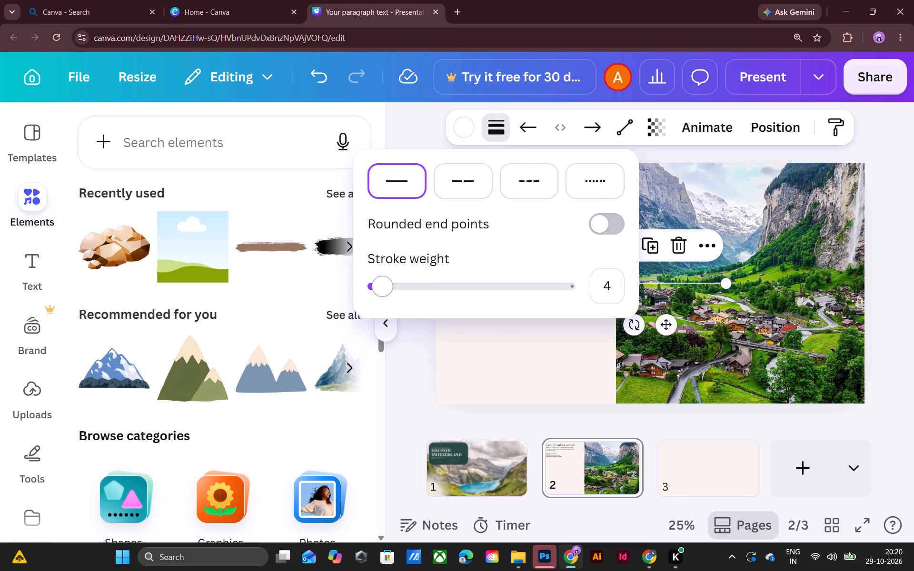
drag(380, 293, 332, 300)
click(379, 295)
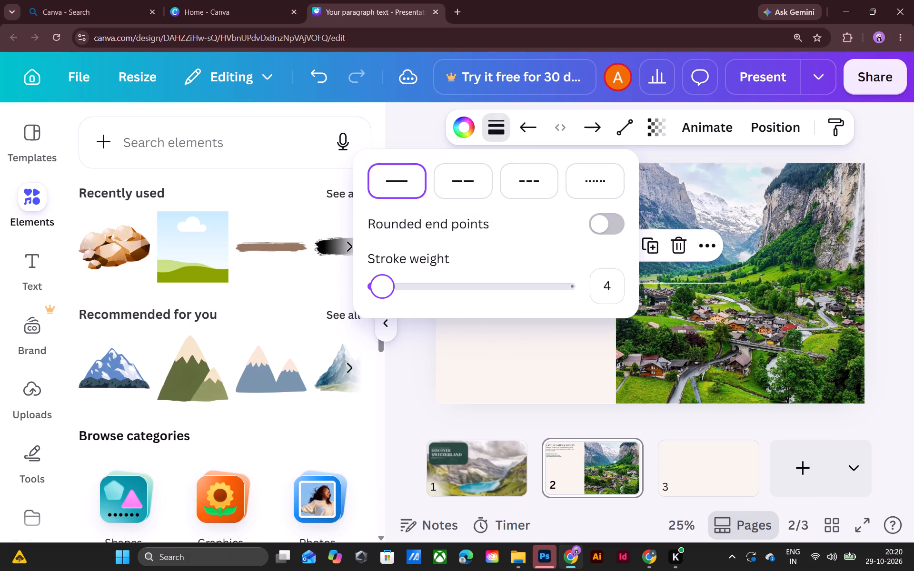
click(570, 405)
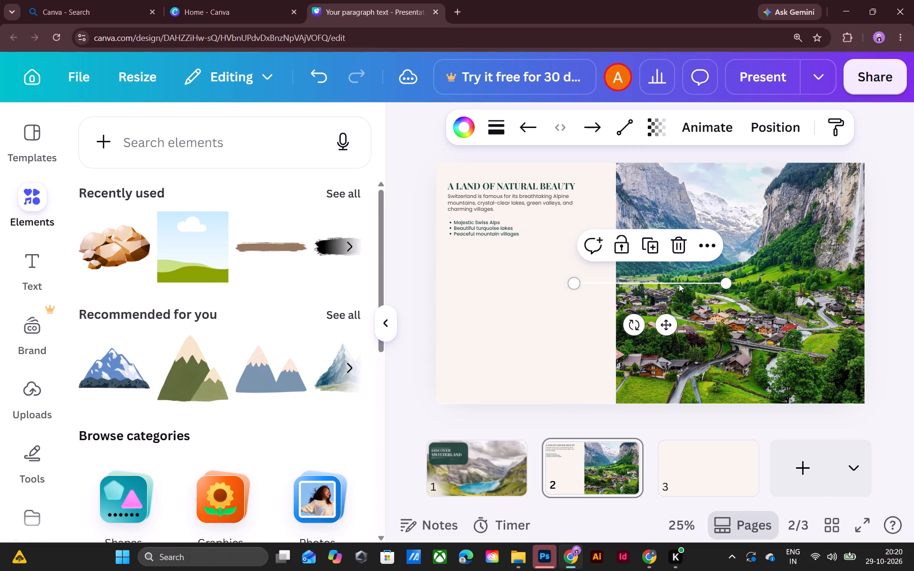
Recolour slide 2's new line with the deep green already used in the design.
click(678, 285)
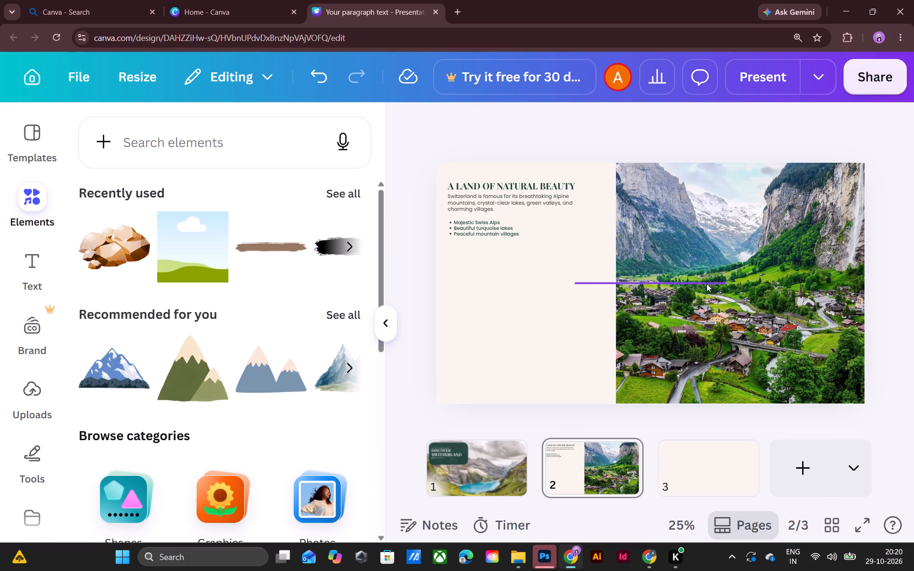
click(706, 284)
click(468, 136)
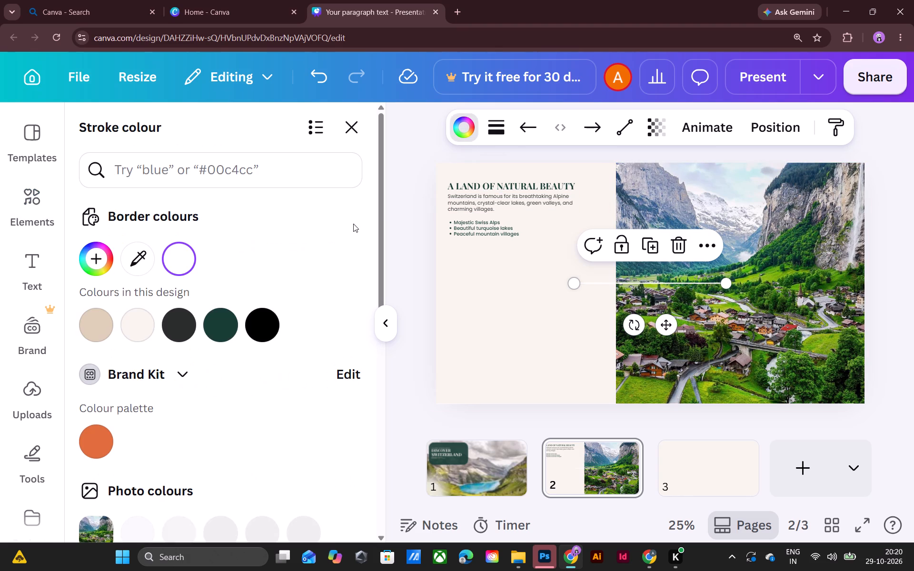
click(216, 322)
click(544, 315)
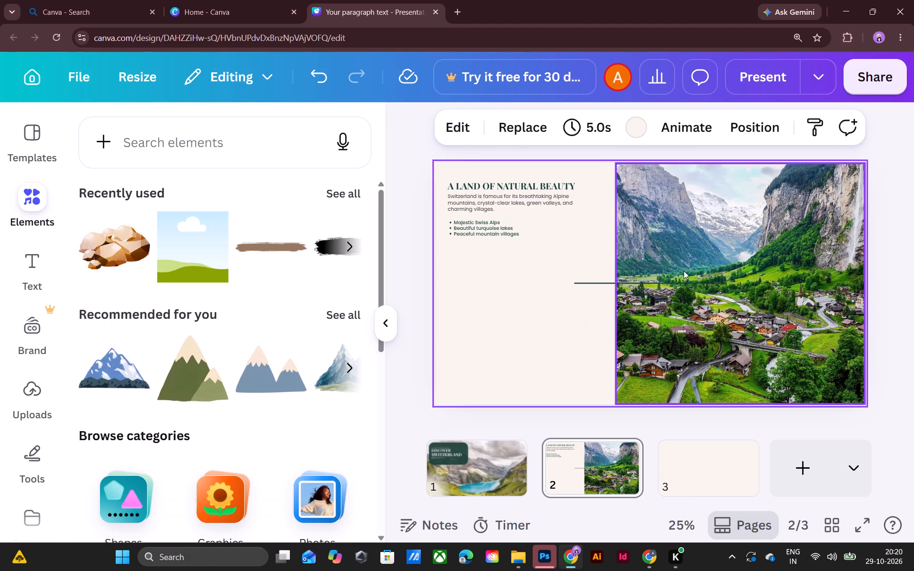
Move the green line onto the cream area just below the bullet list, starting near the text's left margin.
drag(586, 284, 459, 260)
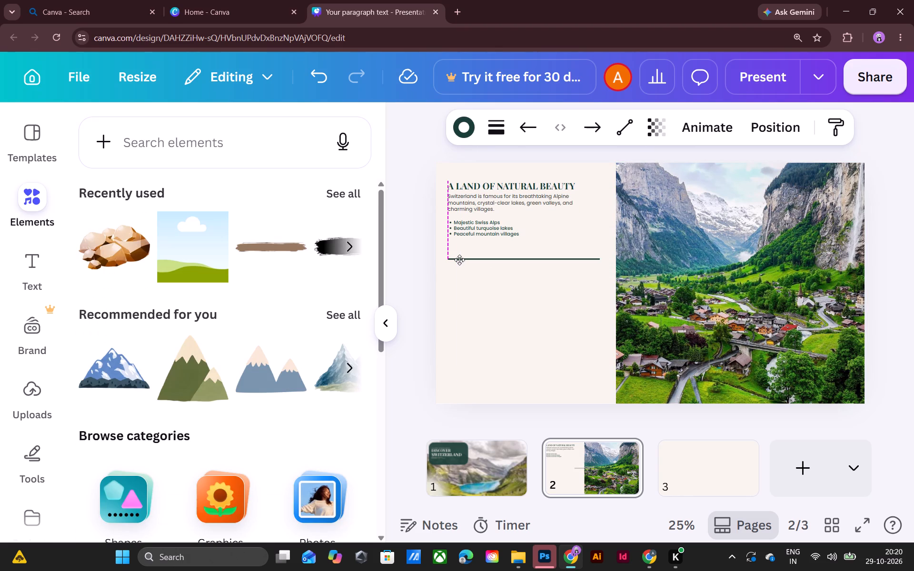
drag(459, 260, 457, 256)
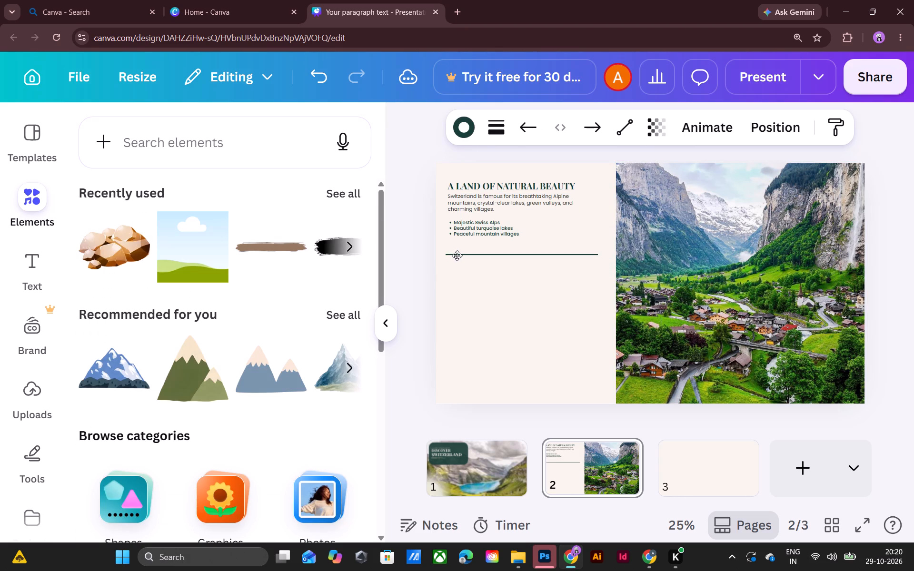
drag(457, 256, 457, 255)
click(490, 309)
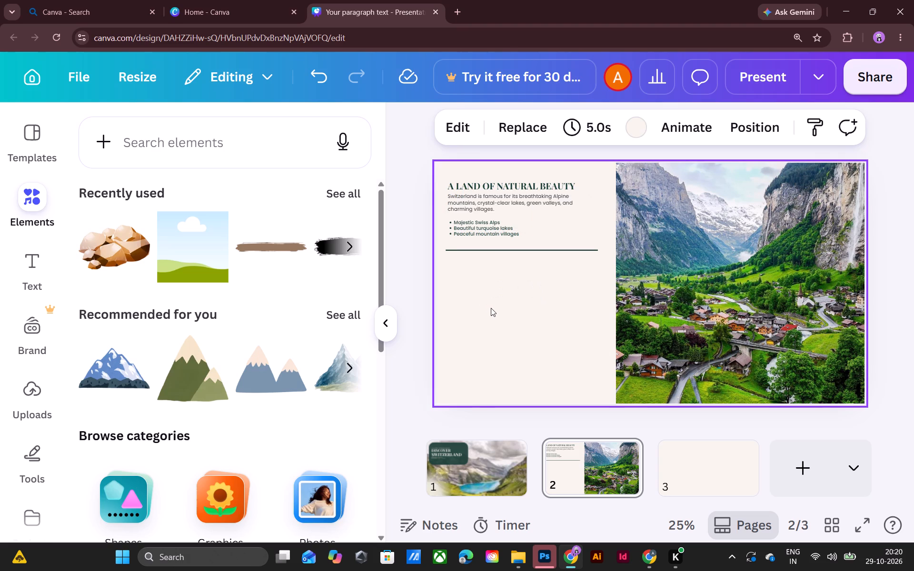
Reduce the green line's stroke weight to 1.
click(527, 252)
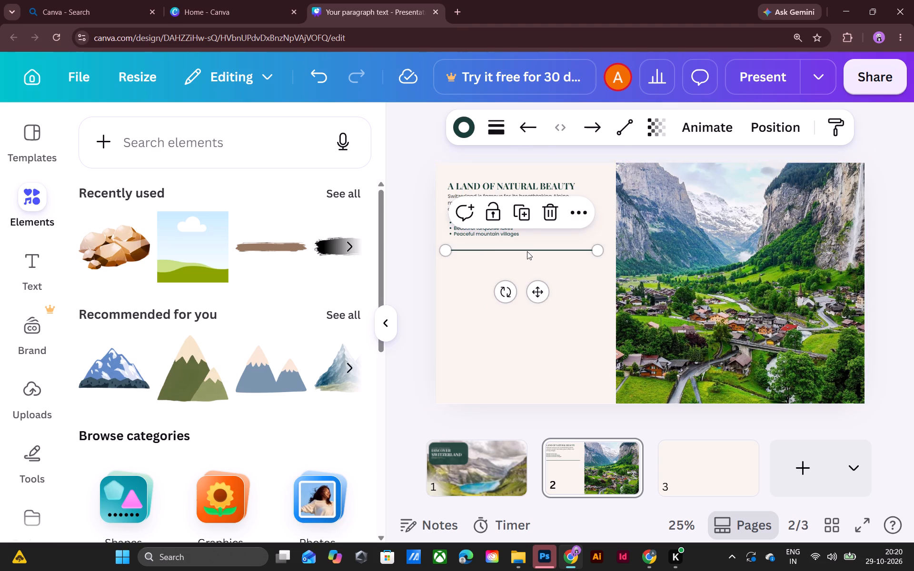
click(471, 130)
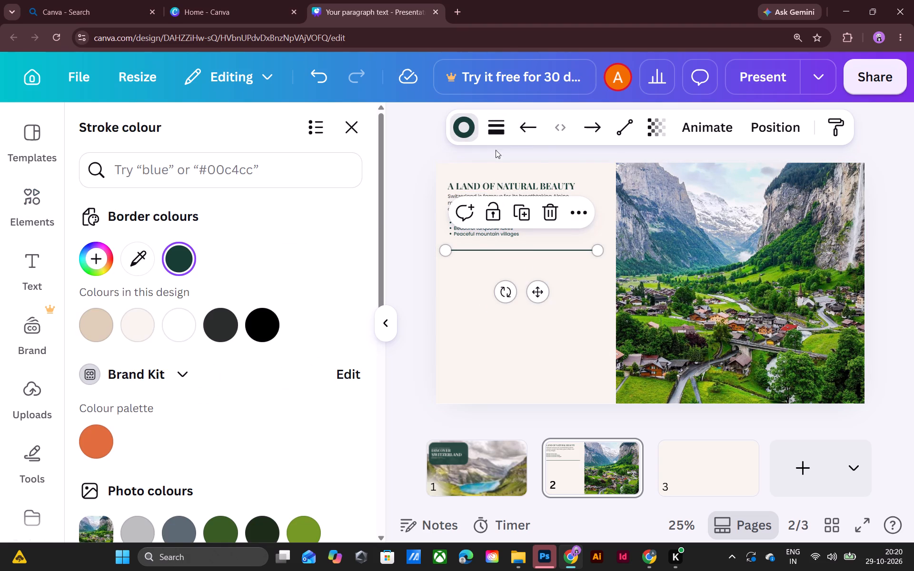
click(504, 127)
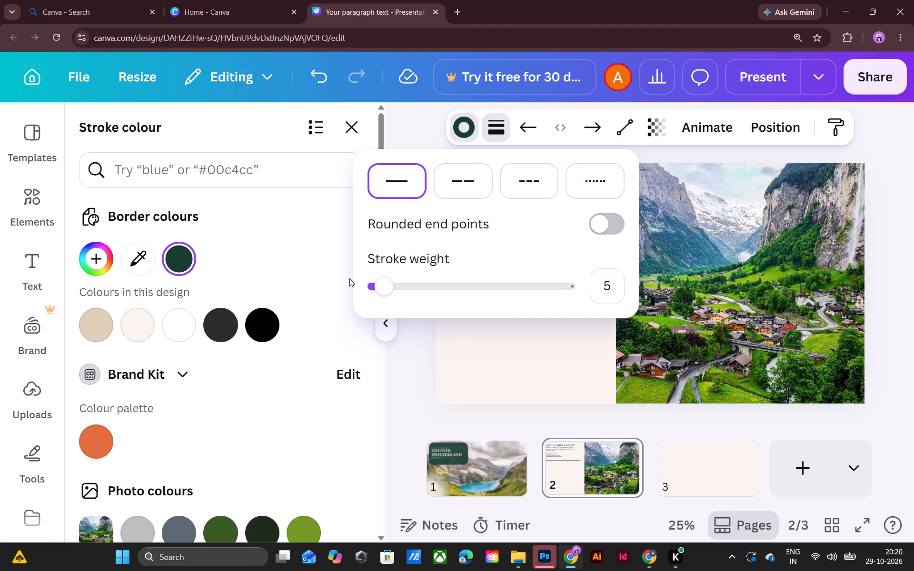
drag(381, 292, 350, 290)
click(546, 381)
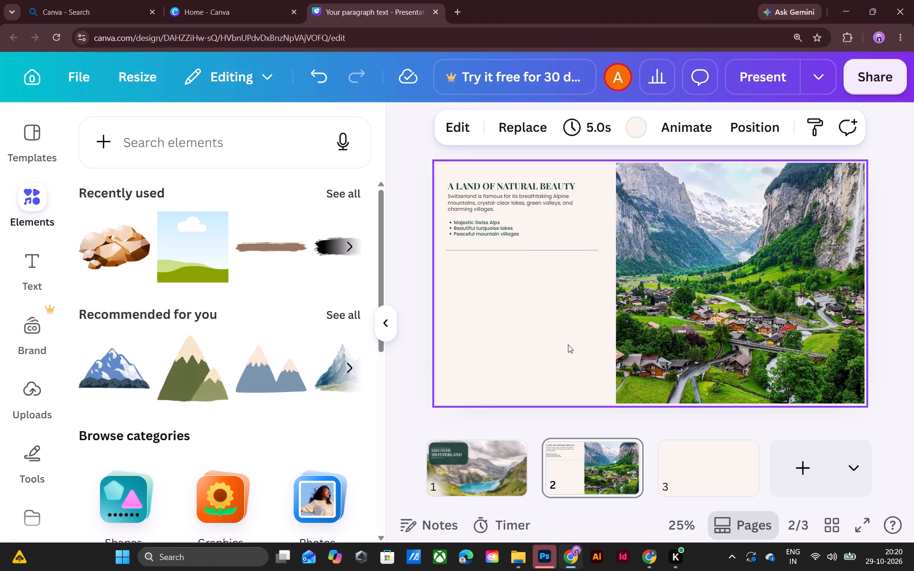
Set the stroke weight of the green line below slide 2's bullet list to 2.
key(ctrl+equal)
key(ctrl+equal)
key(ctrl+equal)
key(ctrl+equal)
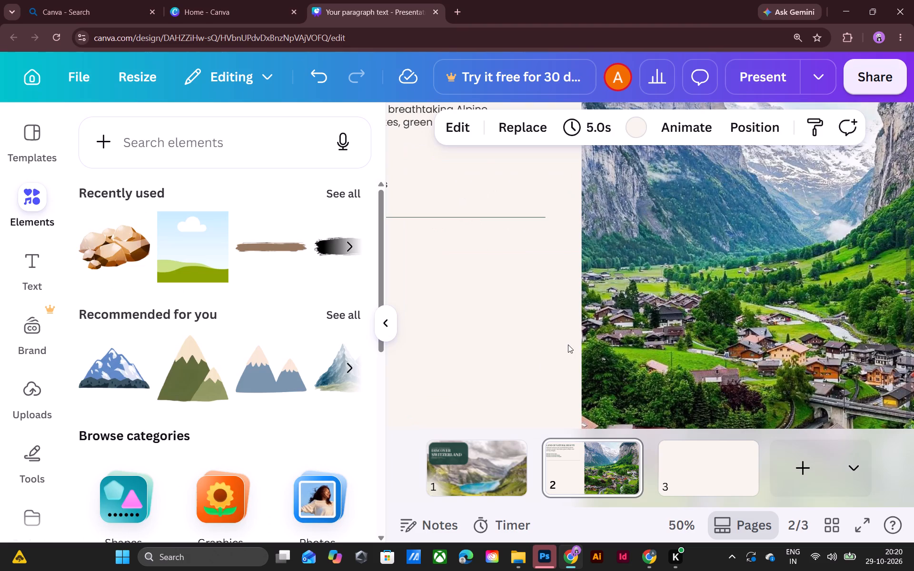
key(ctrl+minus)
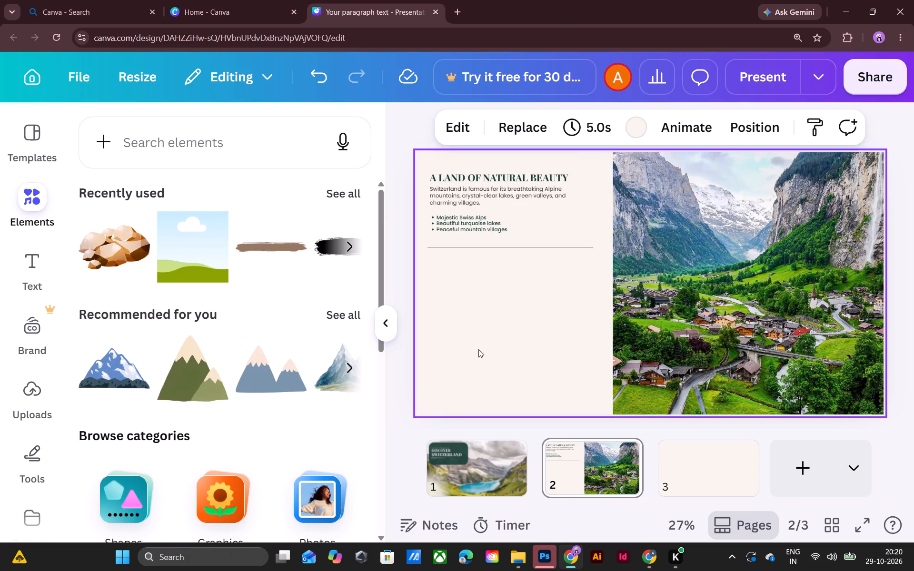
click(536, 247)
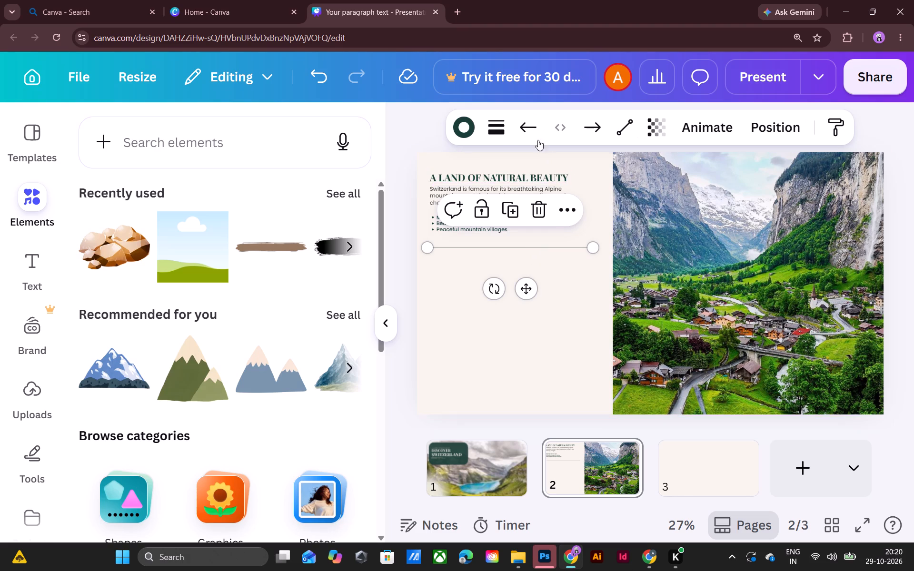
click(494, 128)
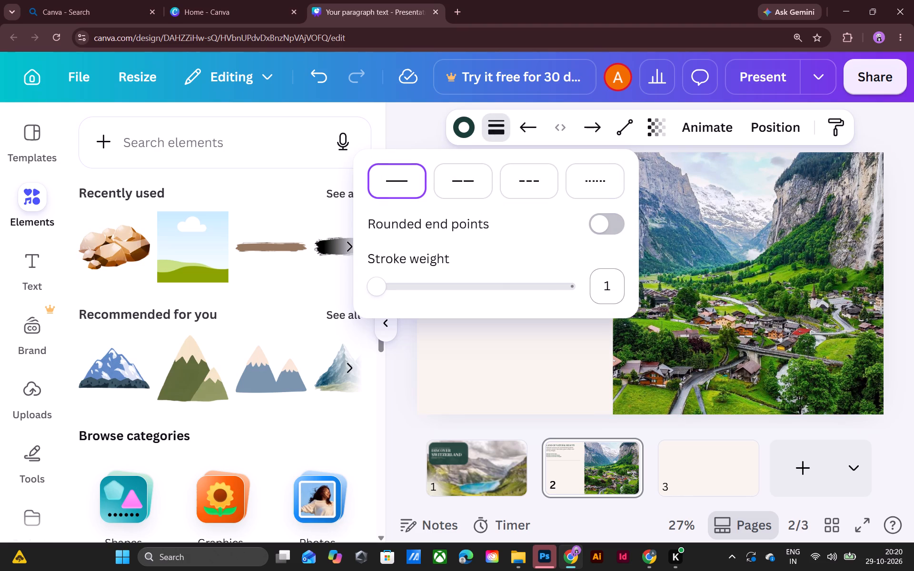
click(615, 285)
key(2)
click(557, 334)
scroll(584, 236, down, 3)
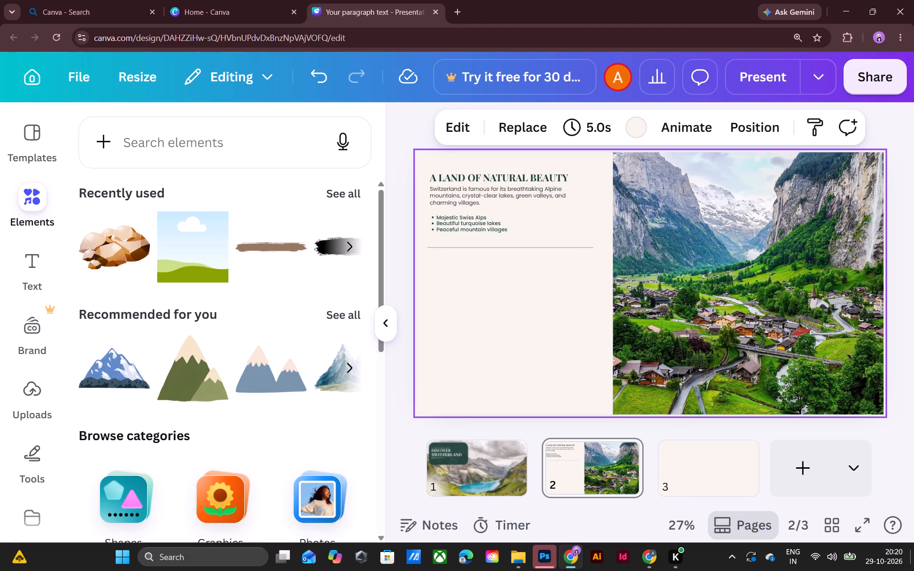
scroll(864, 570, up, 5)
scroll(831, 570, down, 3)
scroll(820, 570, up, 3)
Set the stroke weight of the green line below slide 2's bullet list to 2.
scroll(813, 570, up, 3)
scroll(811, 570, down, 1)
click(457, 249)
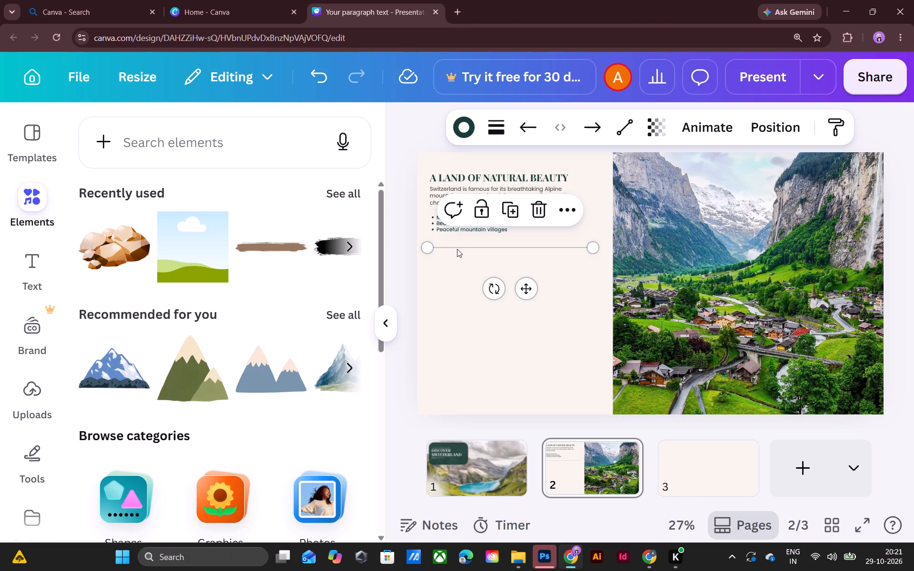
click(486, 132)
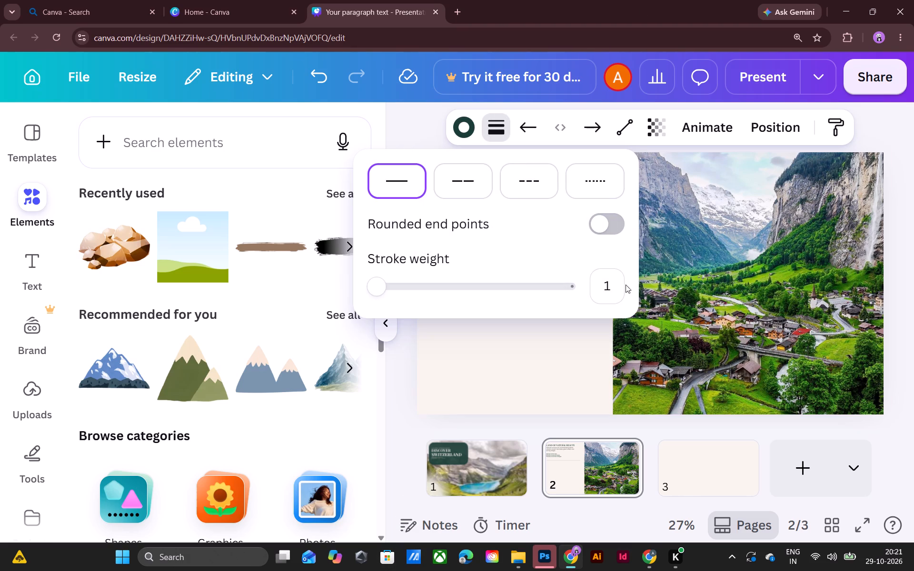
click(614, 282)
key(2)
click(536, 194)
click(385, 183)
click(510, 382)
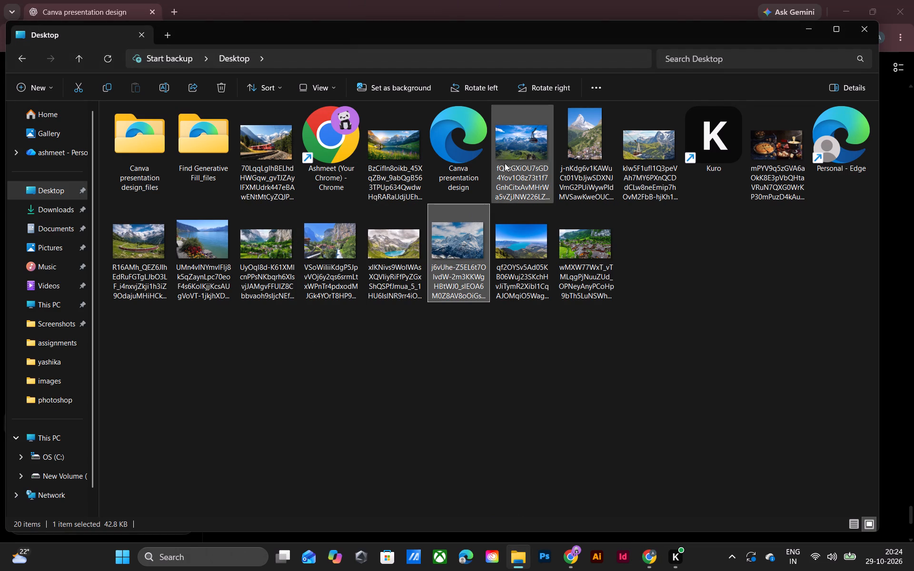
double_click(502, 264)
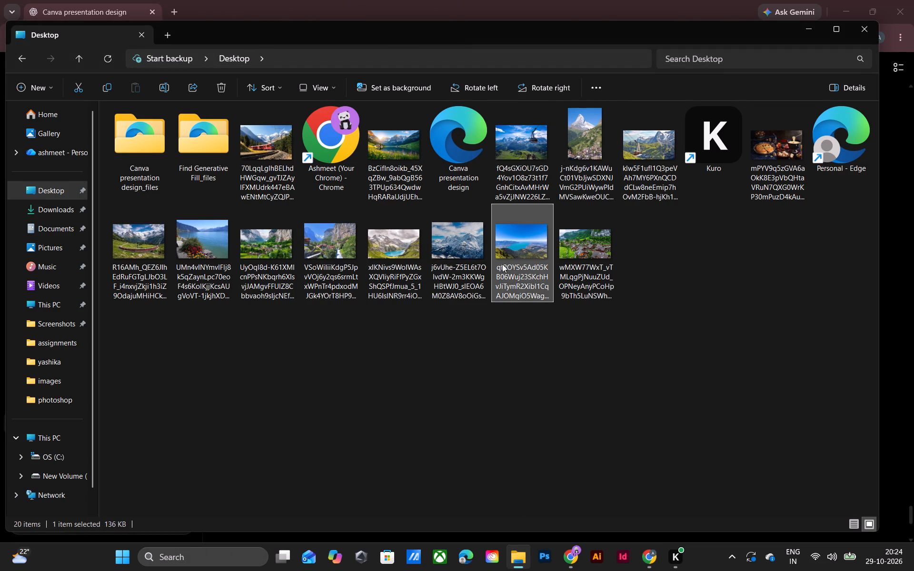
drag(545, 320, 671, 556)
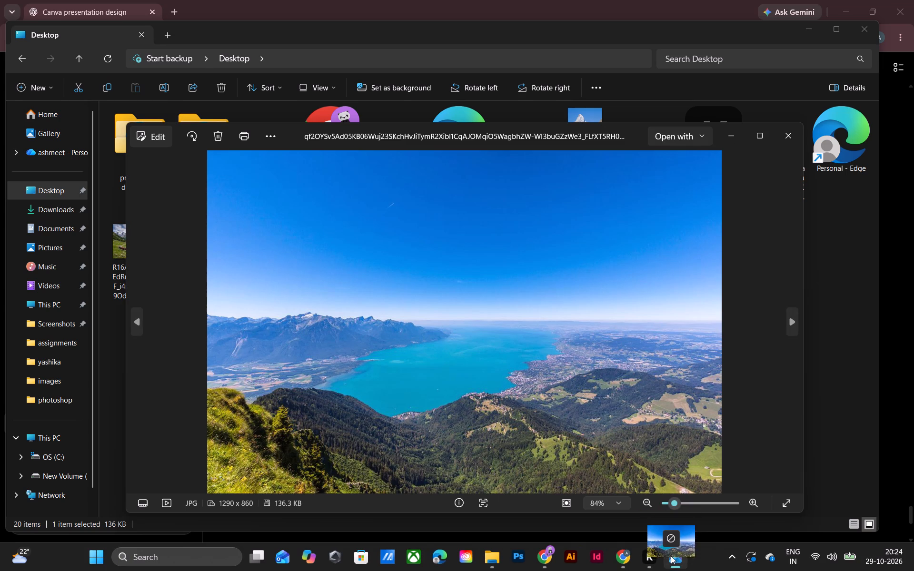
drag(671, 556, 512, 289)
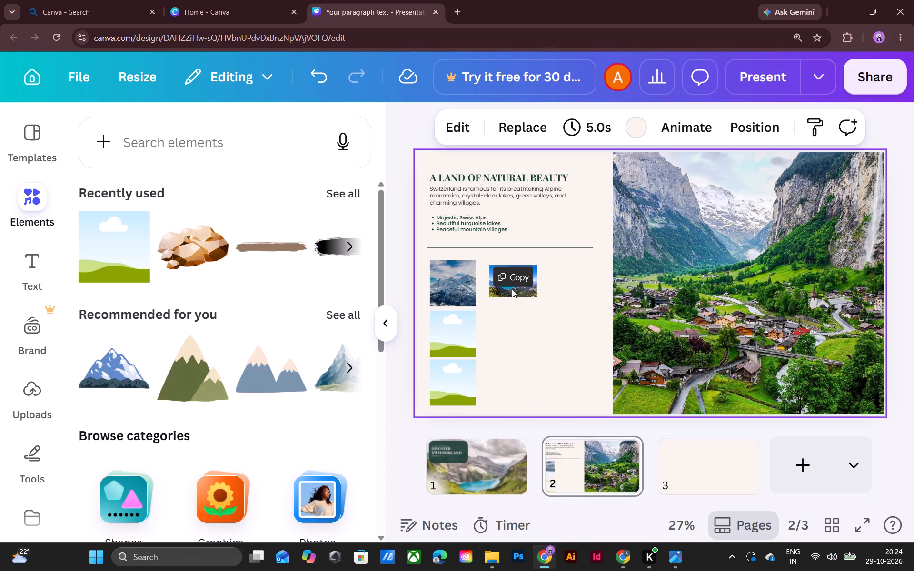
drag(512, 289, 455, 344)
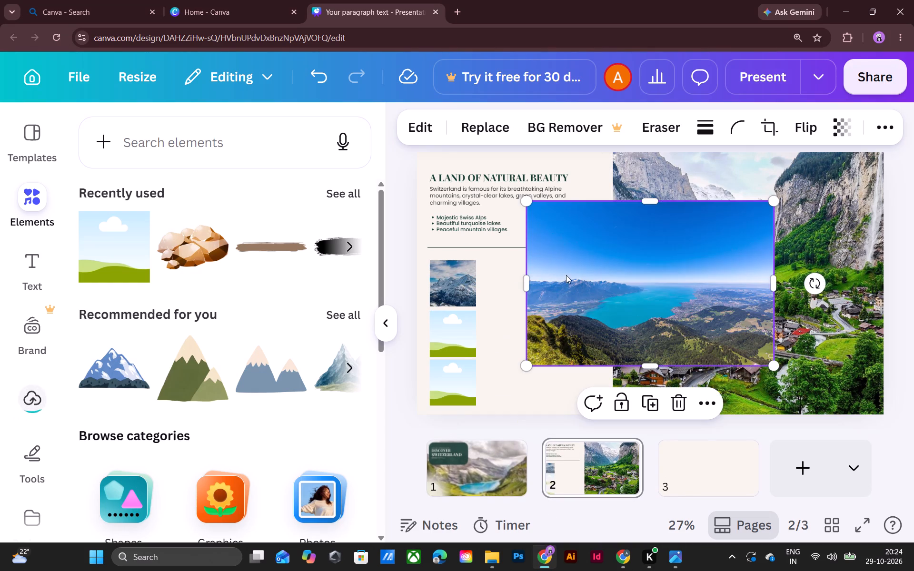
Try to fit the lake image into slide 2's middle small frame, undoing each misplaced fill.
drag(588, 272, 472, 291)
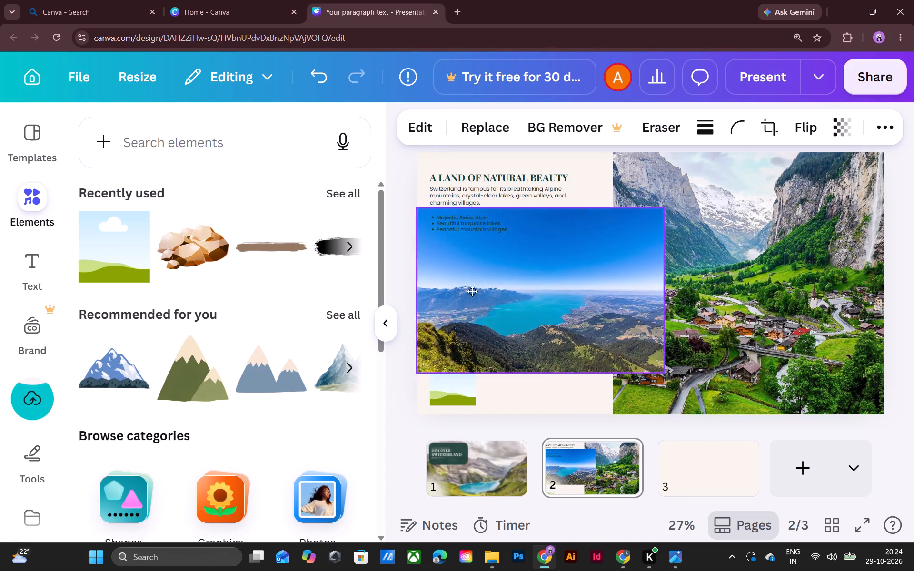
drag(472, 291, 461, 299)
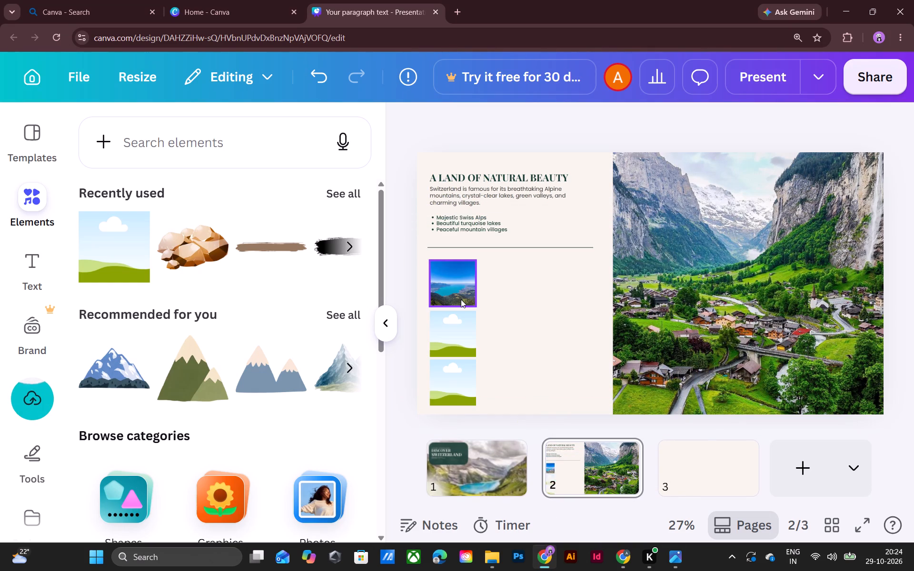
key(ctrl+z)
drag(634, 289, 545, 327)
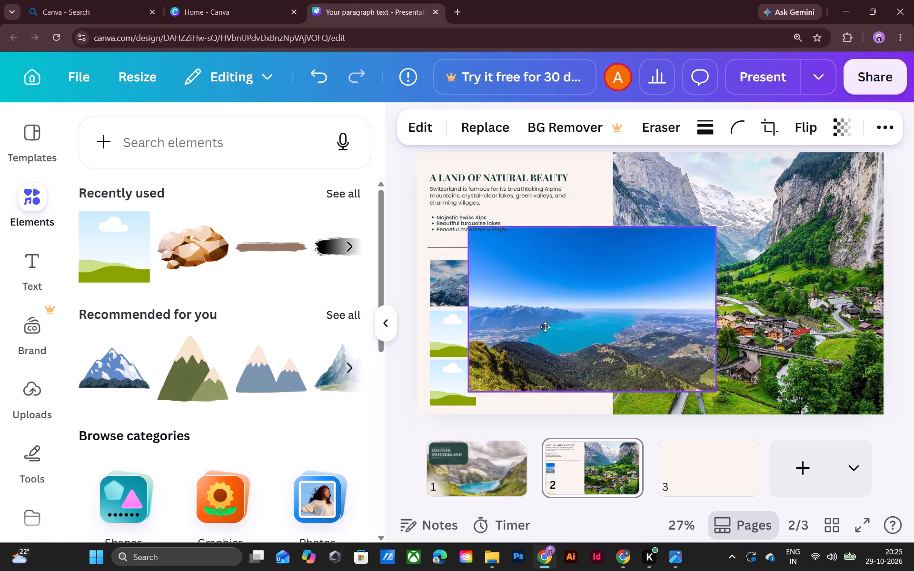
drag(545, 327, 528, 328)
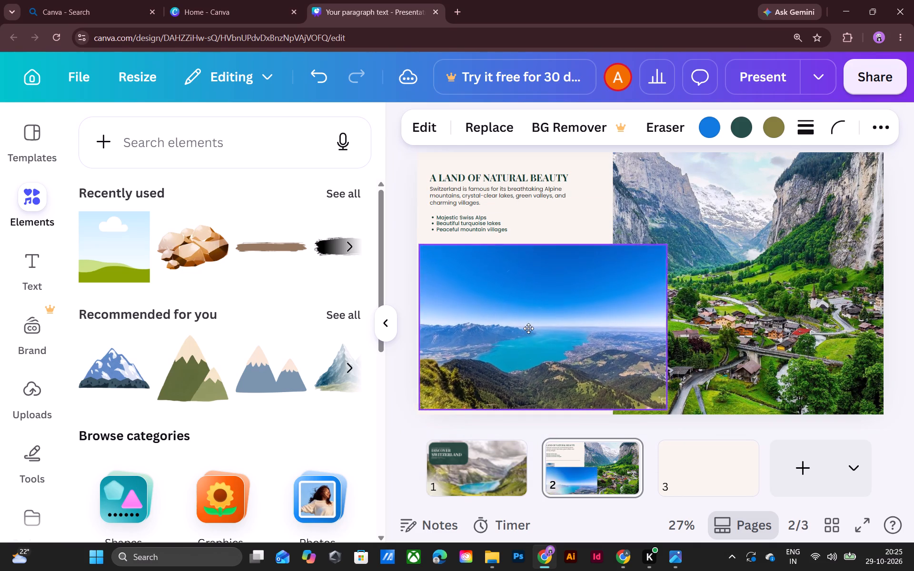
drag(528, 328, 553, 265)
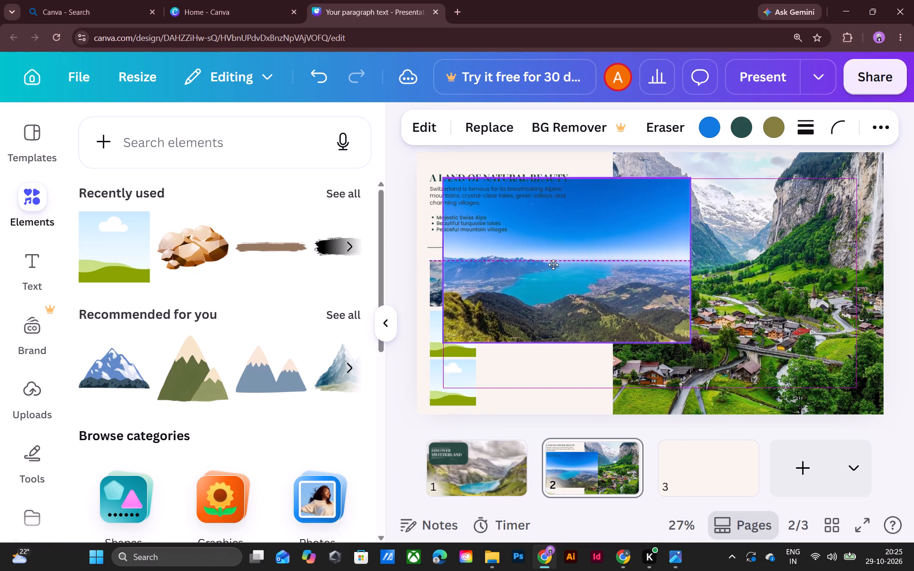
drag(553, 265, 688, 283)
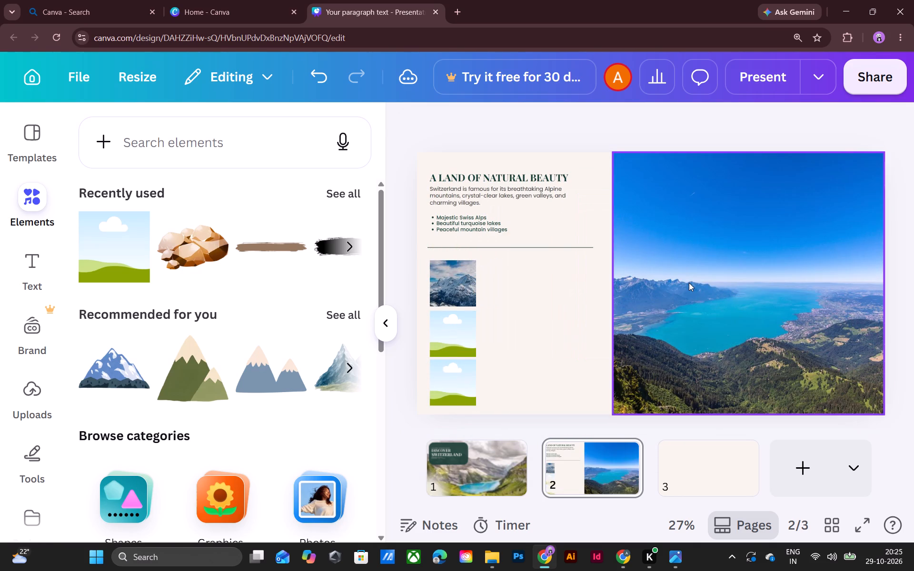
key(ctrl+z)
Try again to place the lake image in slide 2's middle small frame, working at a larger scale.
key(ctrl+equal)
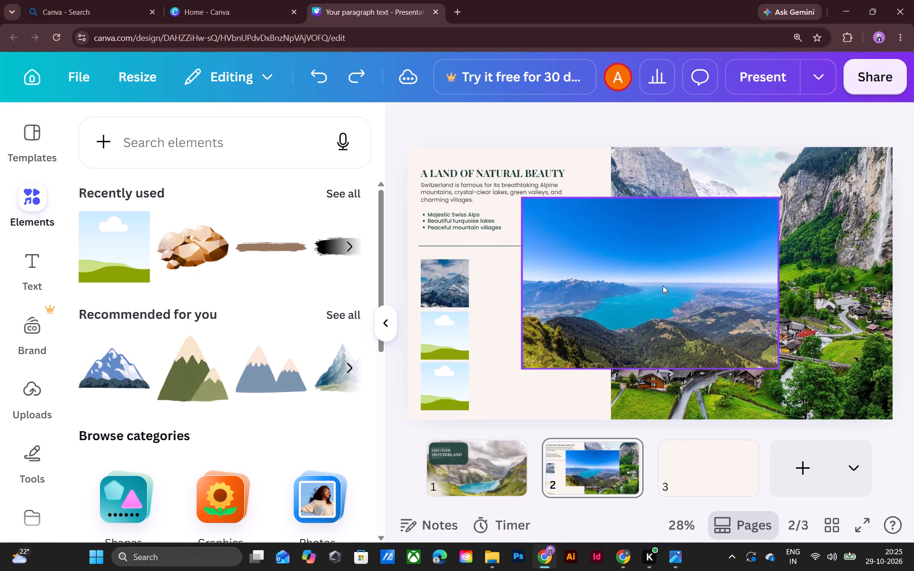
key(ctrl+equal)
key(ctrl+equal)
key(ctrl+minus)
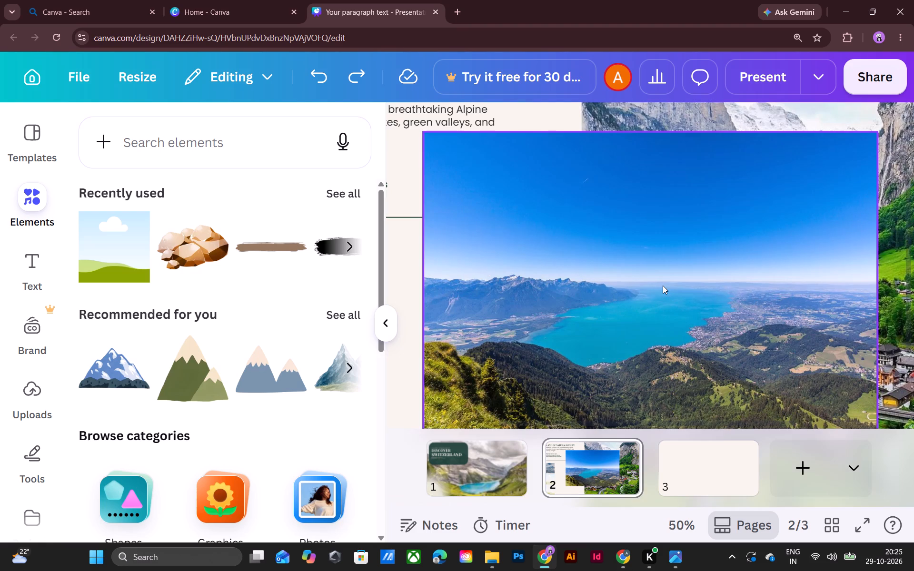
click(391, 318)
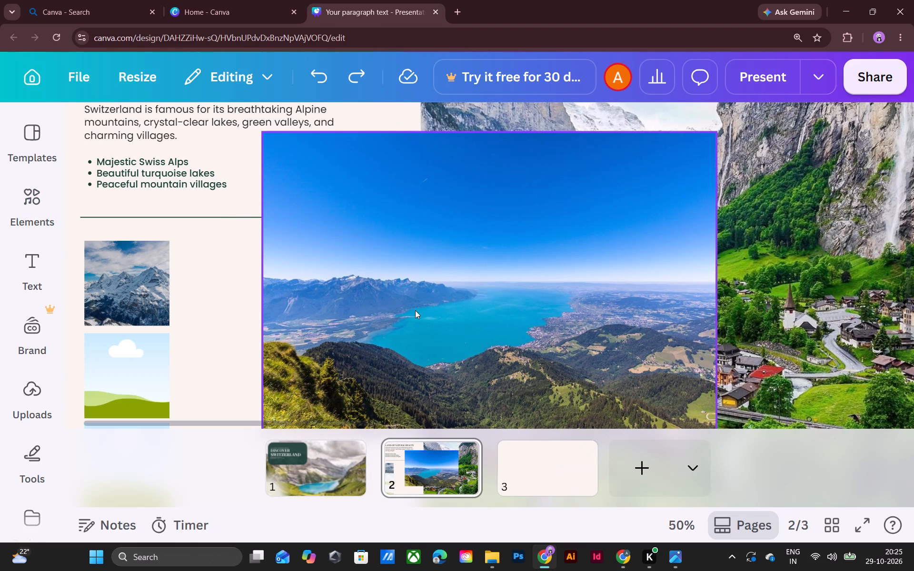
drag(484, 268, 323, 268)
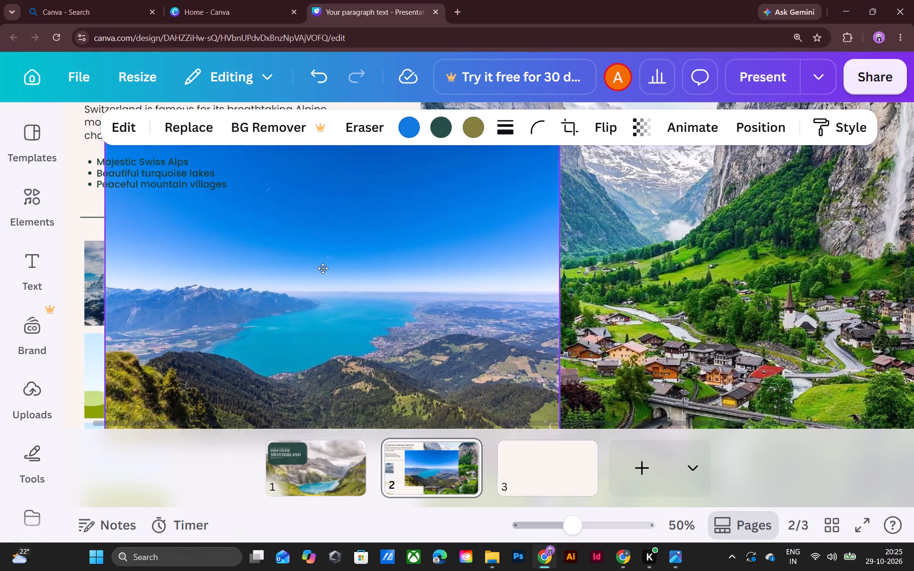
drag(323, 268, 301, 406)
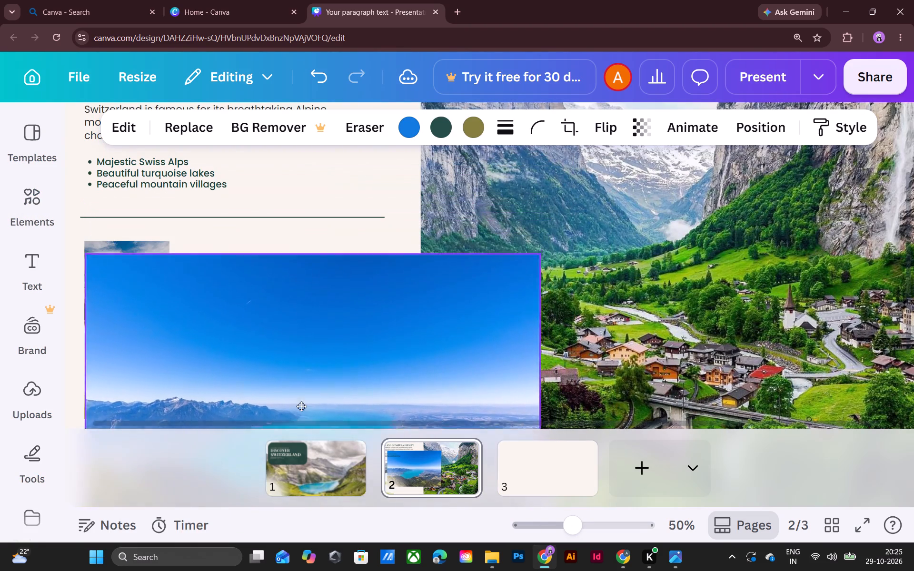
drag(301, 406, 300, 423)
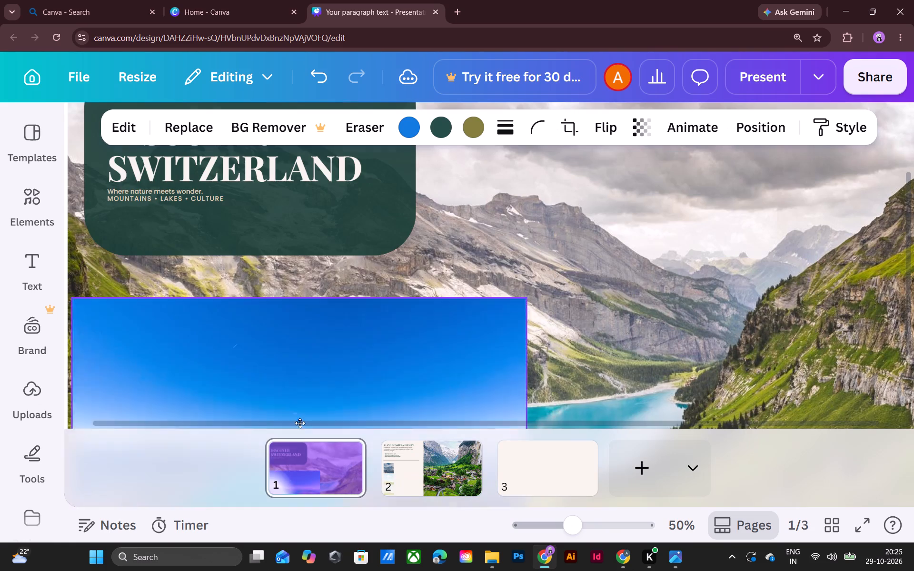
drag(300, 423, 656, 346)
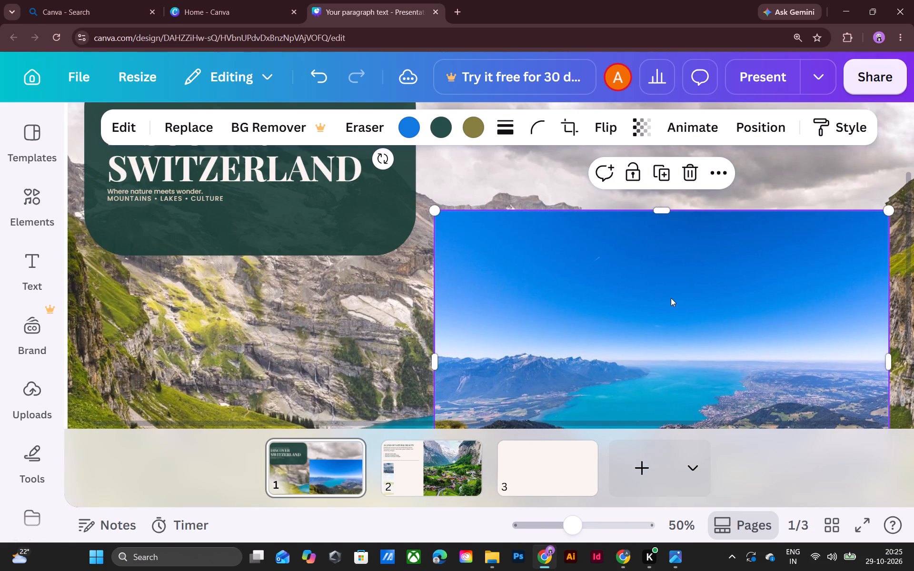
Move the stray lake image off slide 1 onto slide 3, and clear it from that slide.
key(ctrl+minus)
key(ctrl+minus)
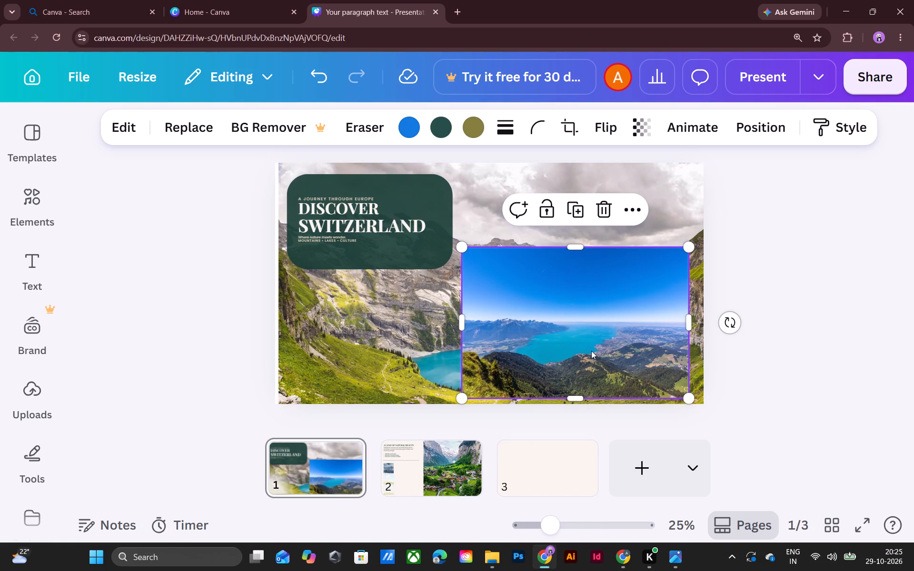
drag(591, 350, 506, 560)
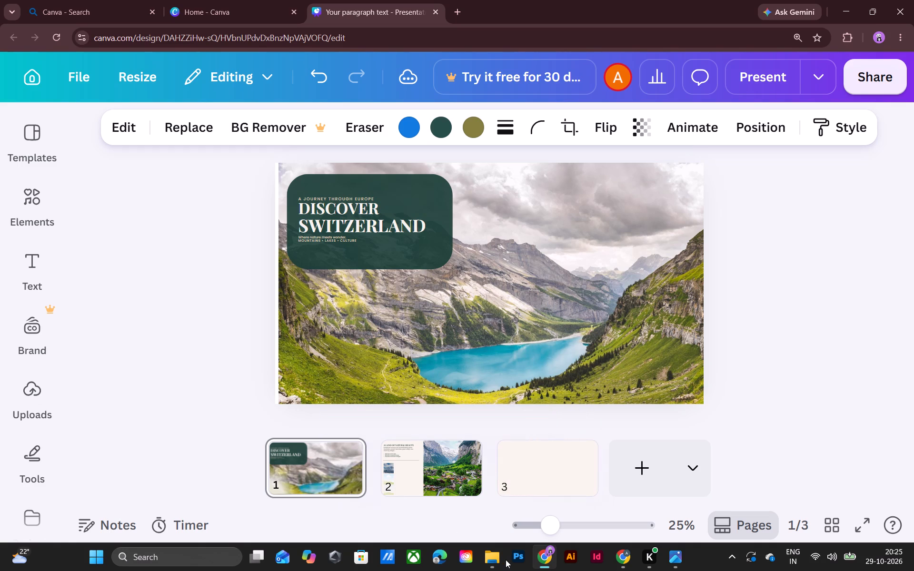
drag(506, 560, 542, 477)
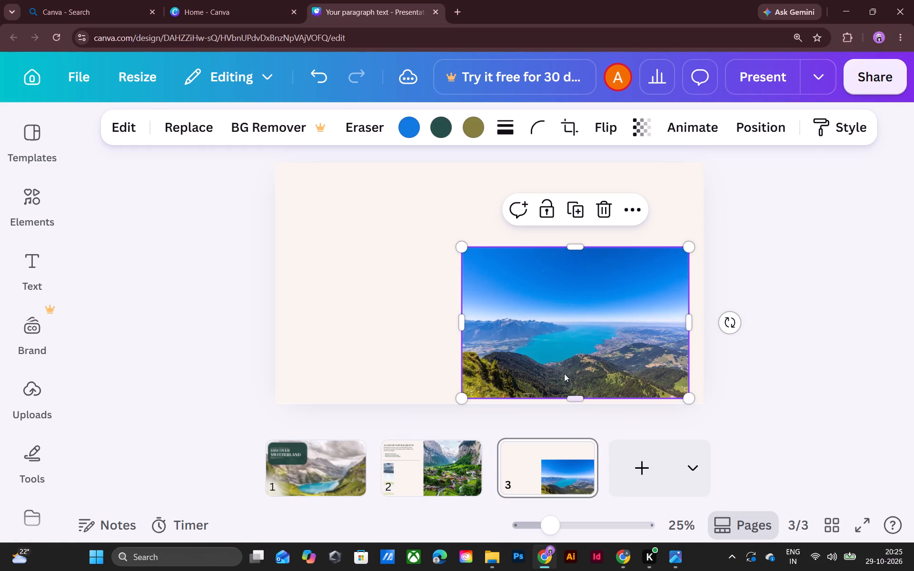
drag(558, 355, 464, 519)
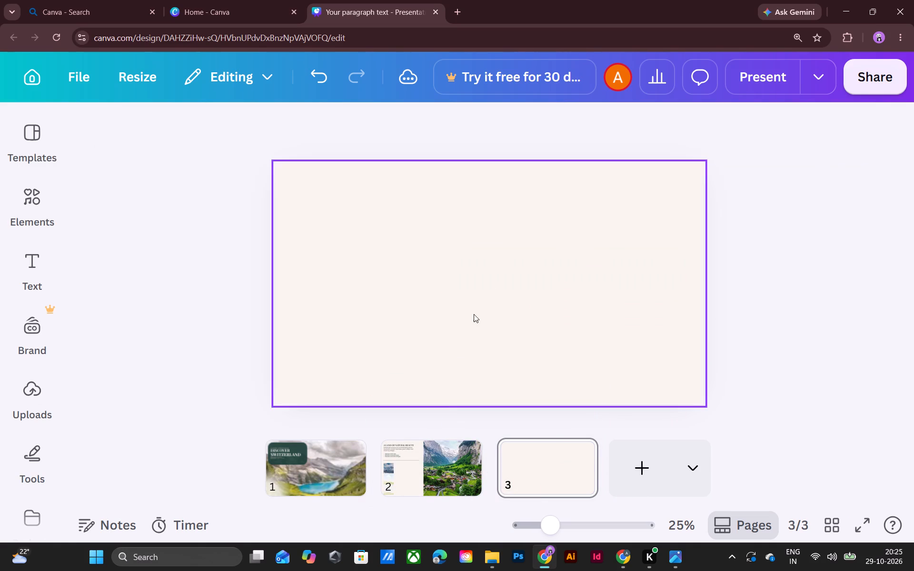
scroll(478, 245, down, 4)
Return to slide 2 and fetch the saved lake image from the Desktop folder again.
click(446, 466)
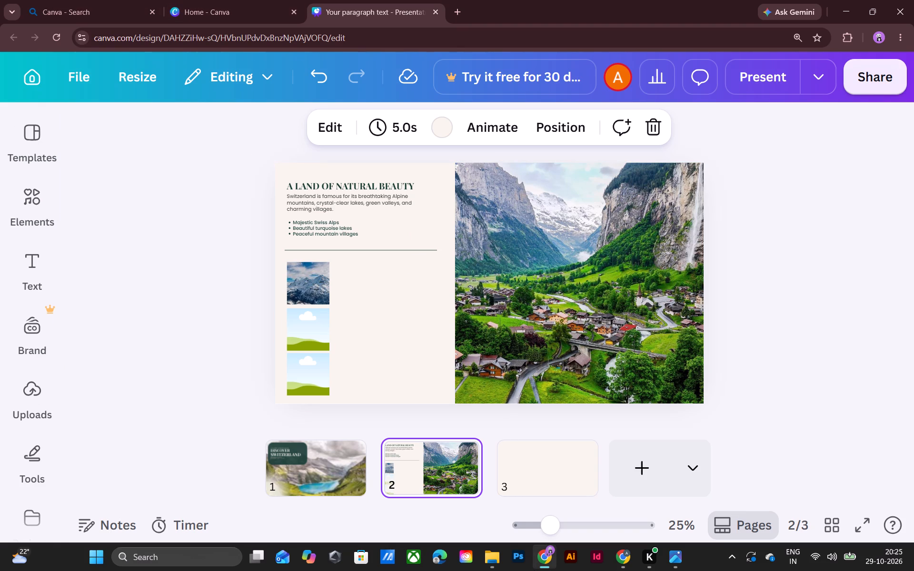
click(490, 558)
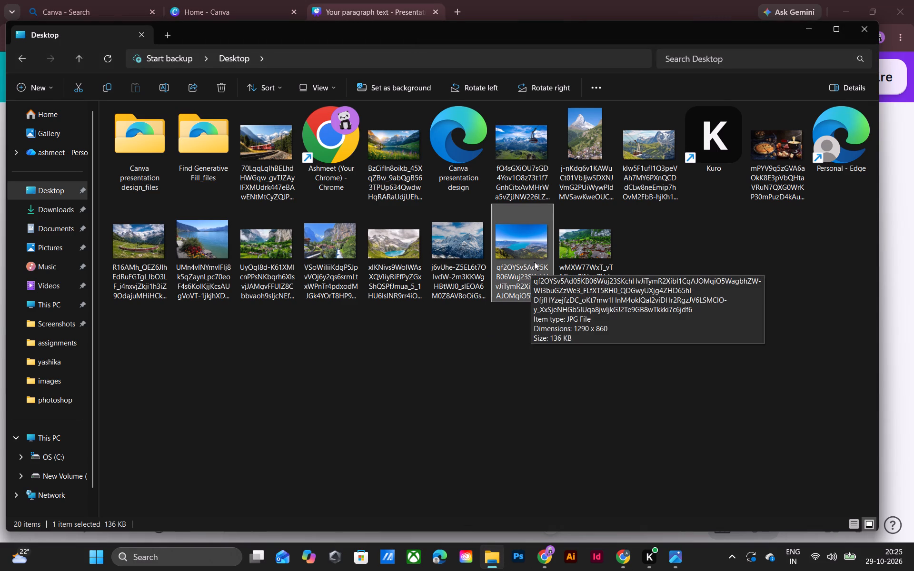
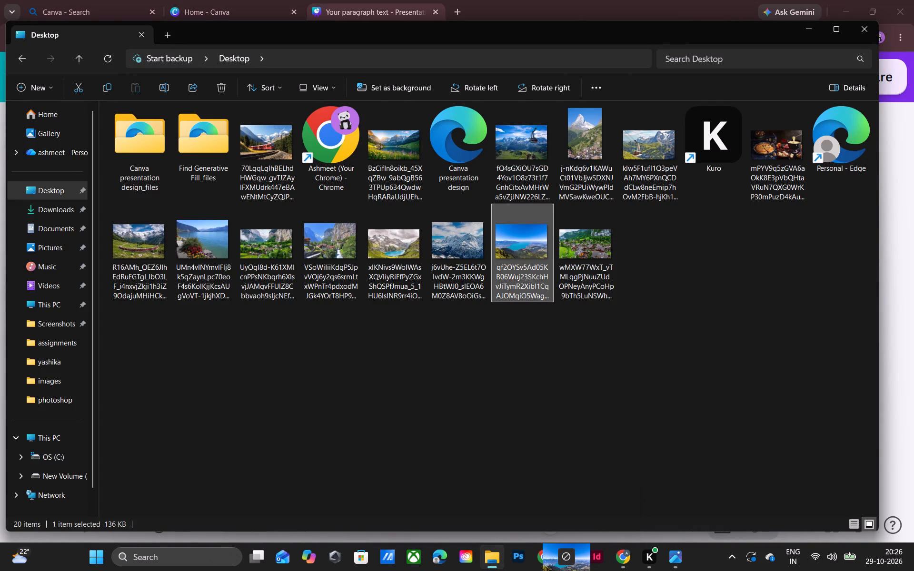
drag(566, 570, 323, 305)
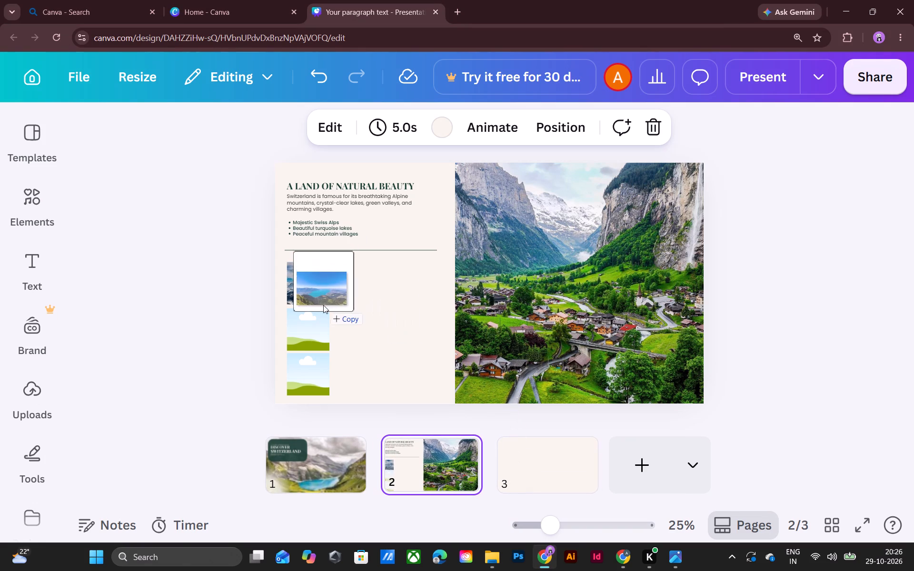
drag(323, 305, 323, 342)
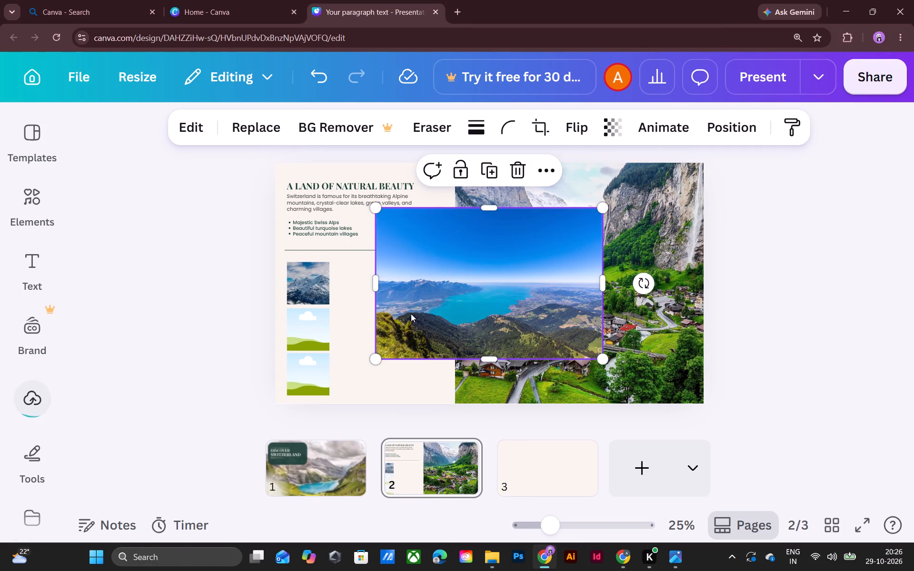
drag(423, 297, 343, 282)
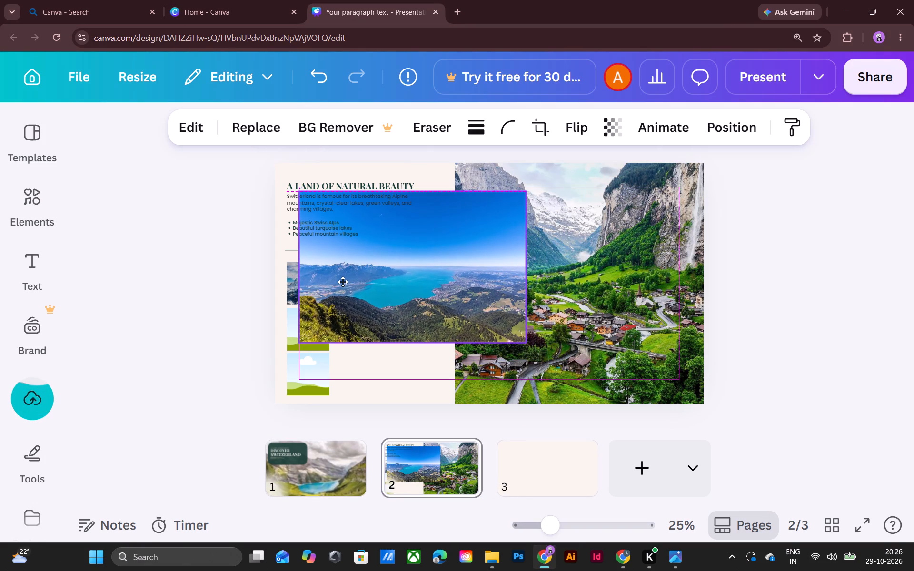
drag(343, 282, 324, 318)
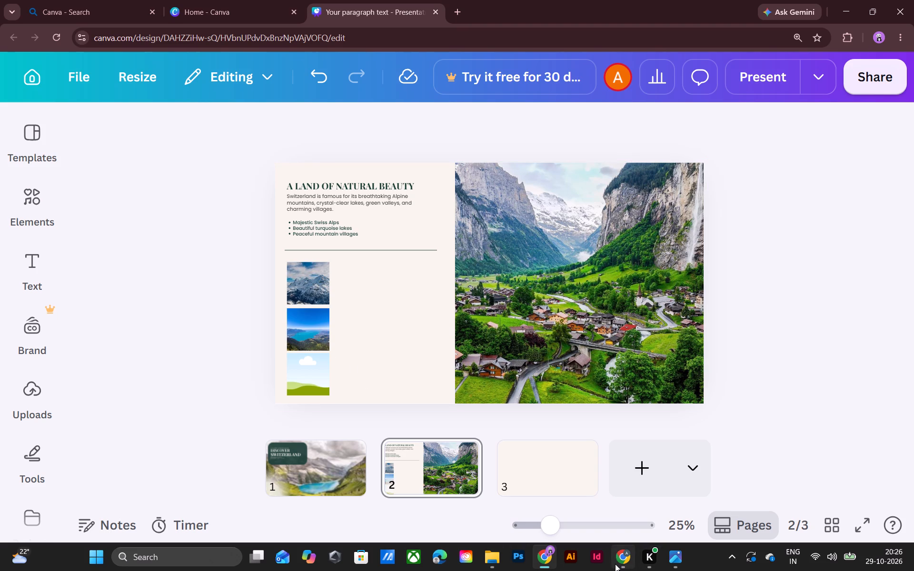
Close the photo viewer window showing the lake image.
click(677, 559)
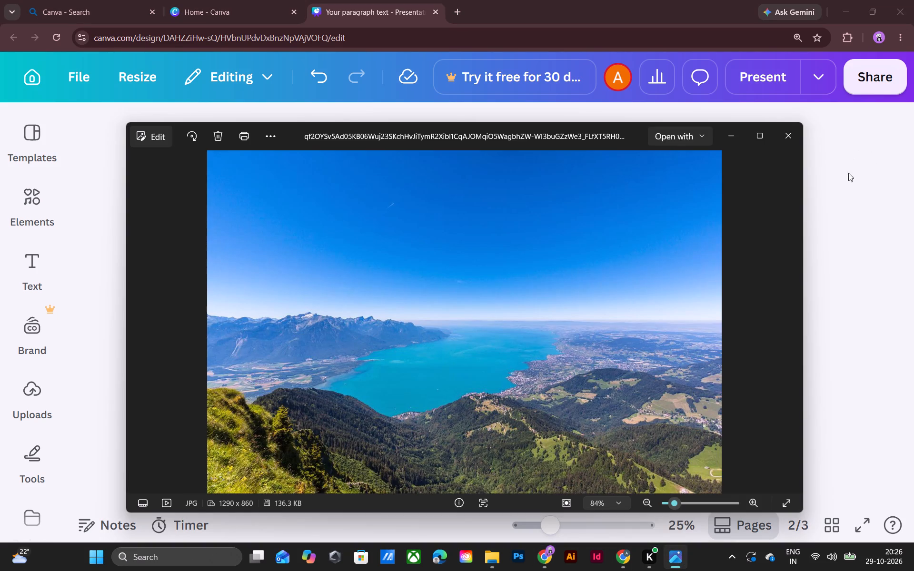
click(782, 136)
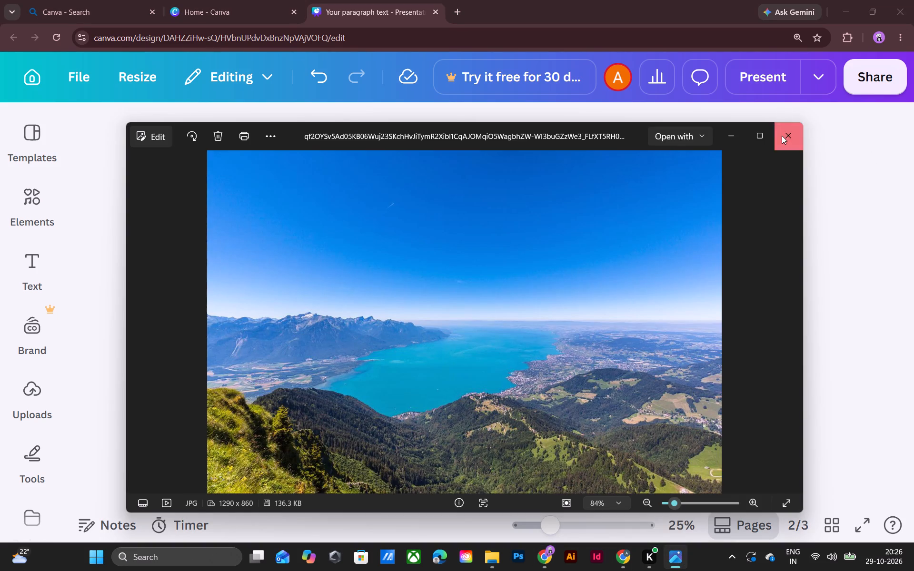
Bring the saved village photo from the Desktop folder onto slide 2 and fit it into the bottom small frame.
click(521, 568)
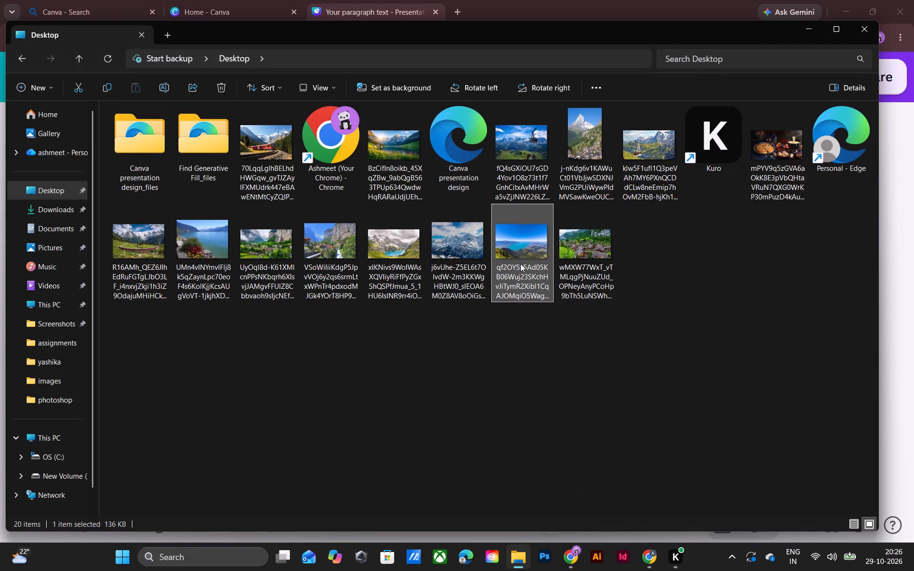
drag(587, 260, 636, 570)
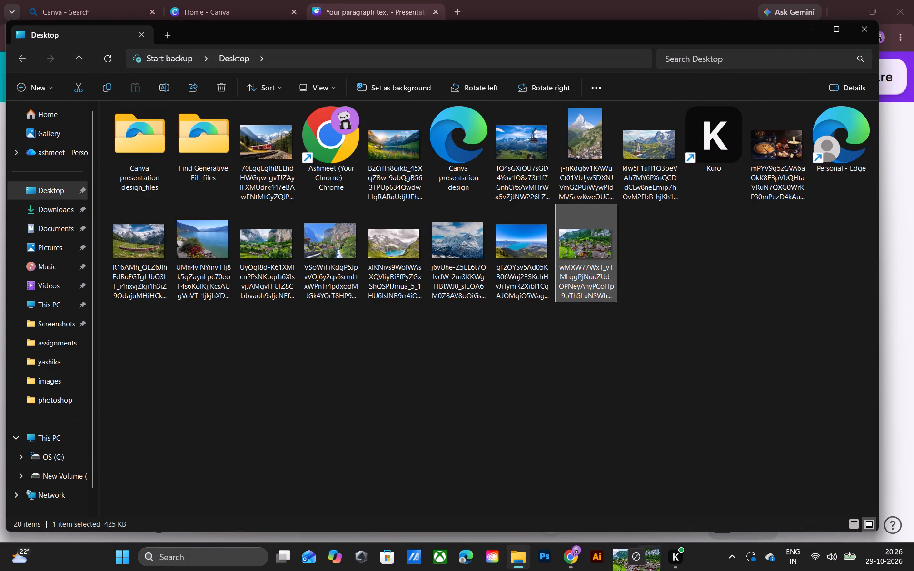
drag(636, 570, 307, 397)
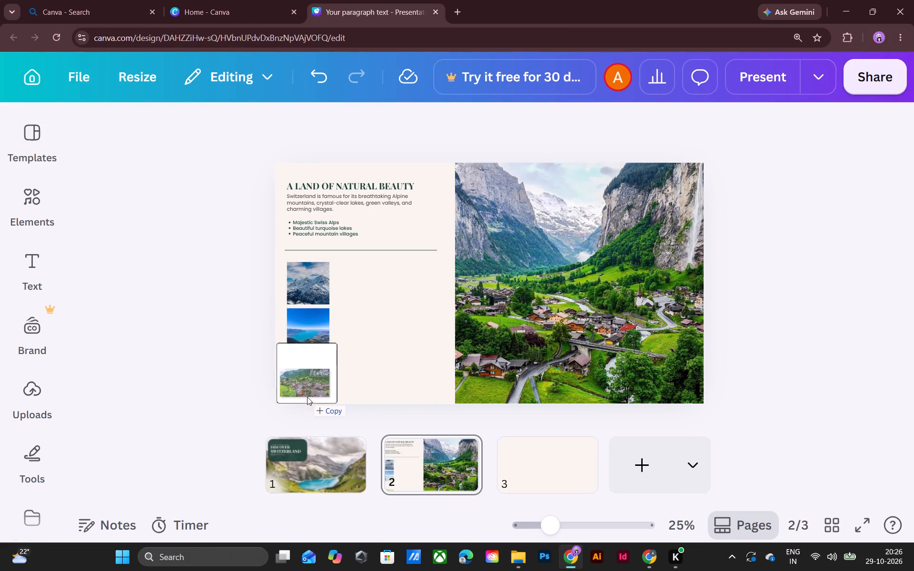
drag(307, 397, 308, 397)
drag(466, 285, 468, 427)
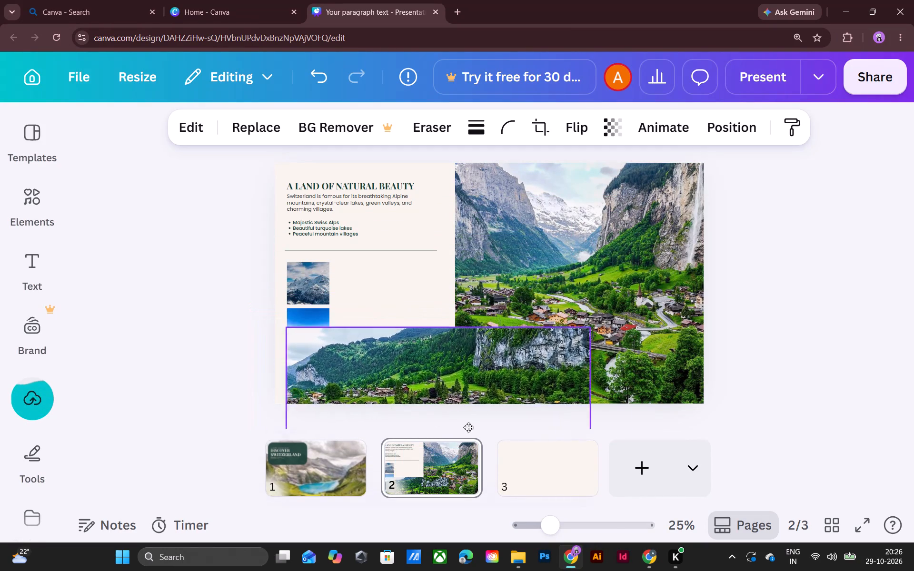
drag(468, 427, 403, 443)
click(401, 379)
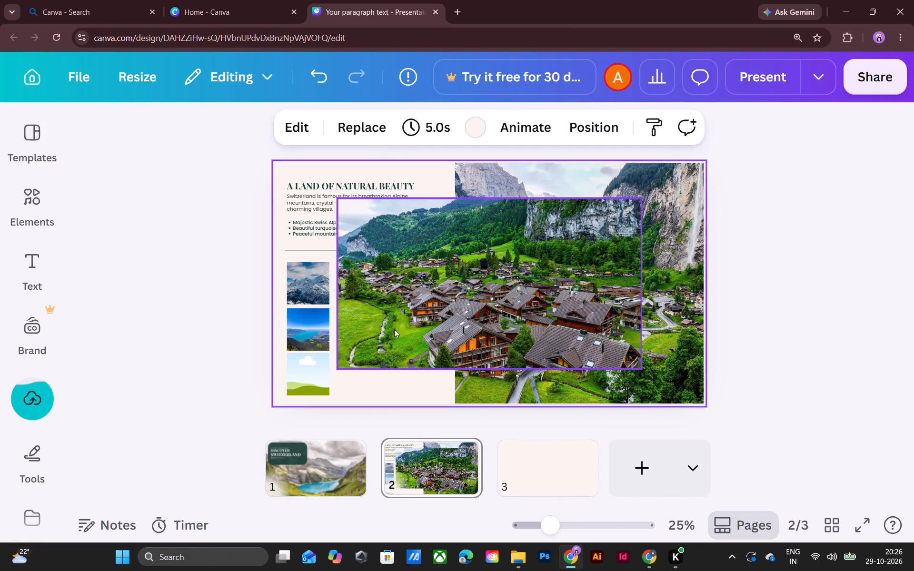
drag(394, 318, 332, 394)
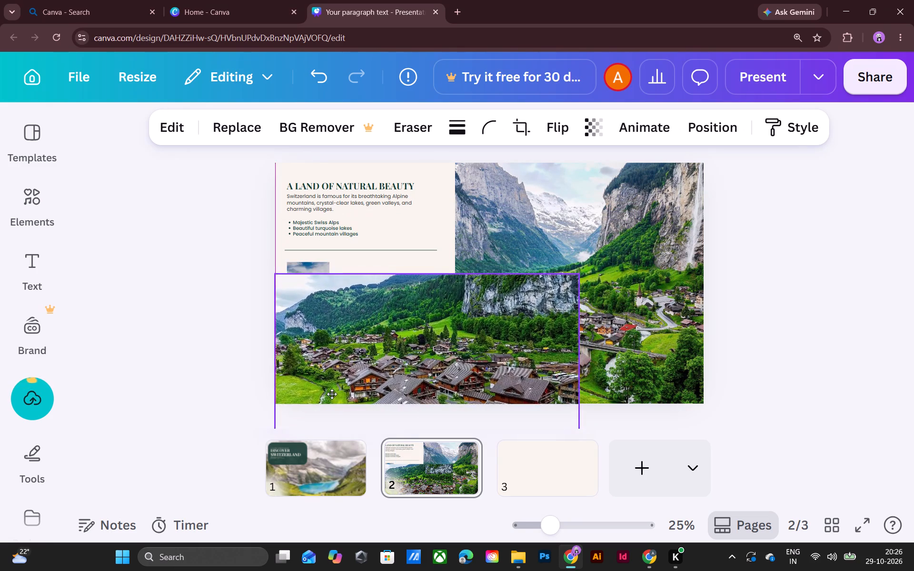
drag(332, 394, 312, 394)
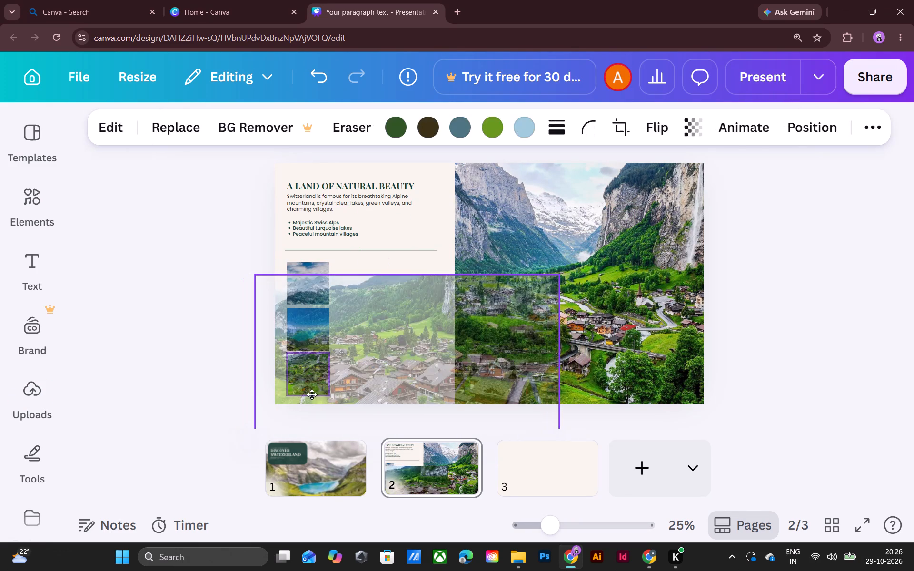
drag(312, 394, 314, 392)
click(391, 385)
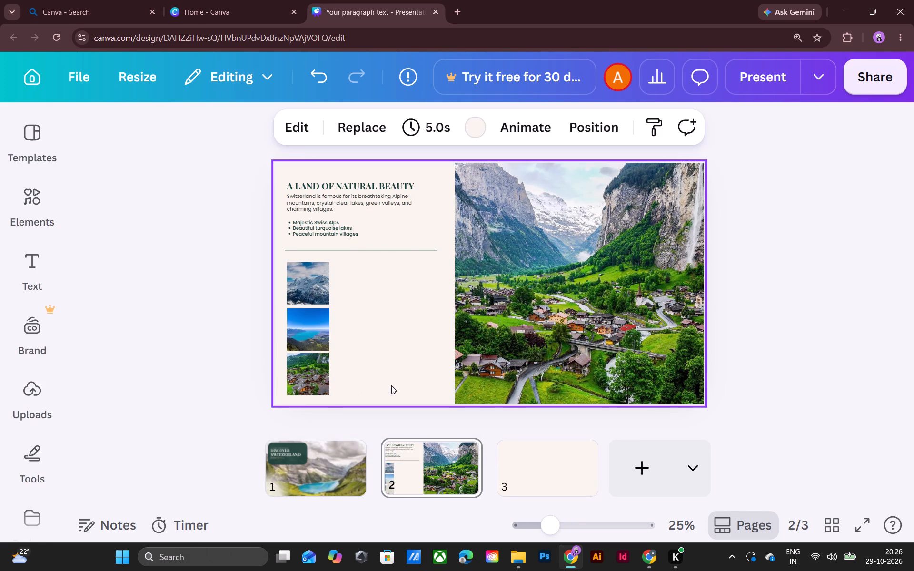
click(246, 337)
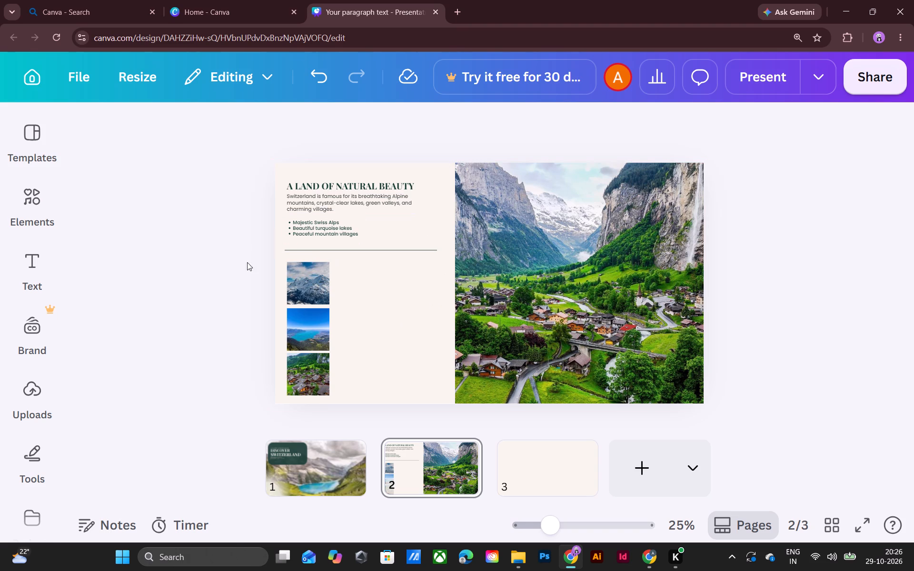
Set the corner rounding of the snowy mountain image in slide 2's top small frame to 26.
click(308, 284)
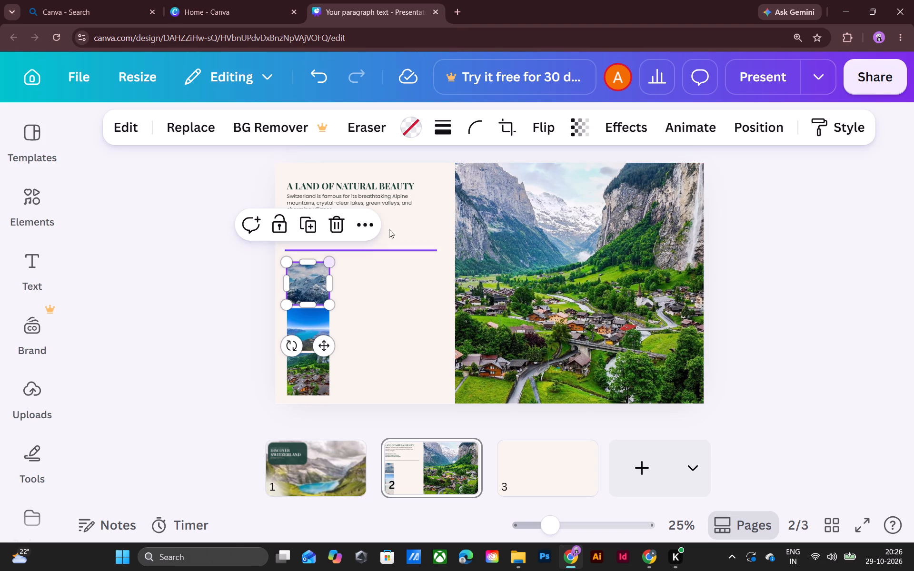
click(473, 129)
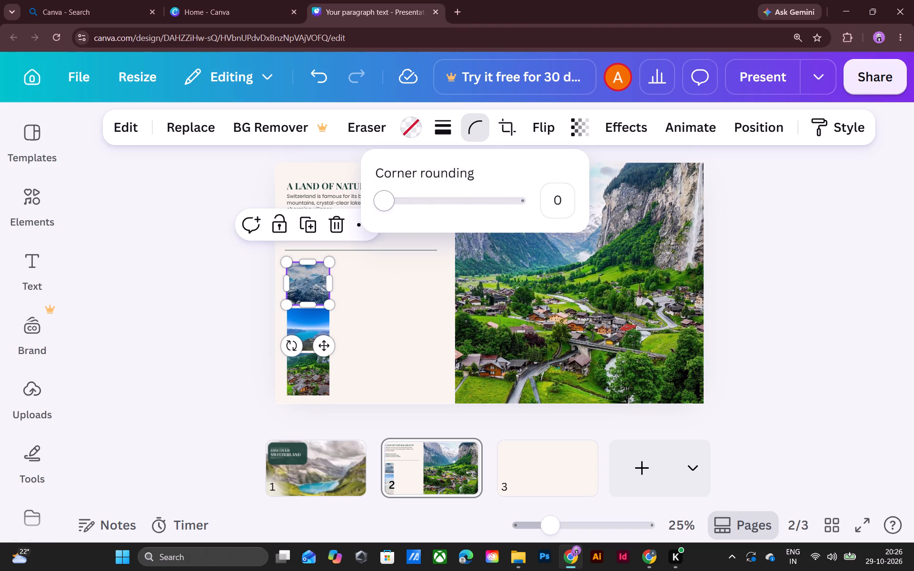
drag(386, 211, 397, 217)
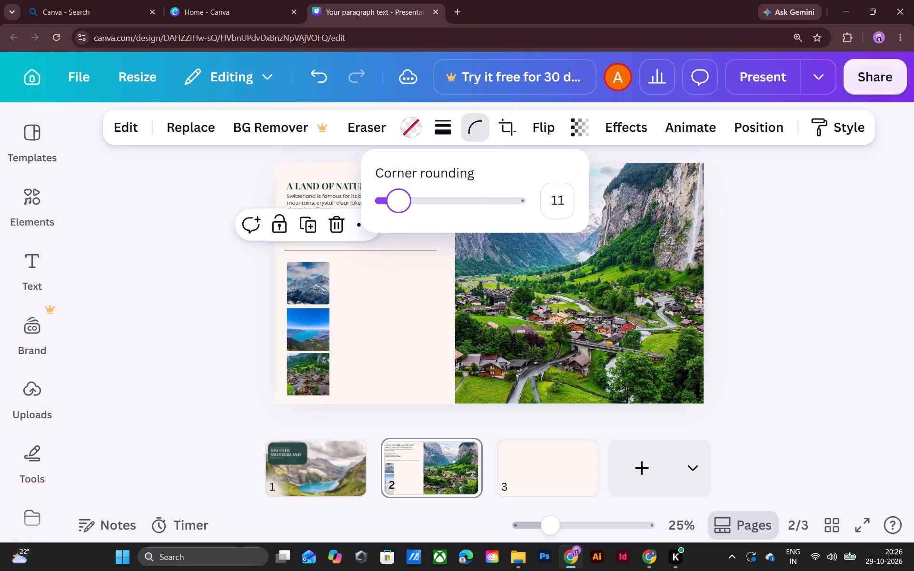
drag(397, 217, 429, 233)
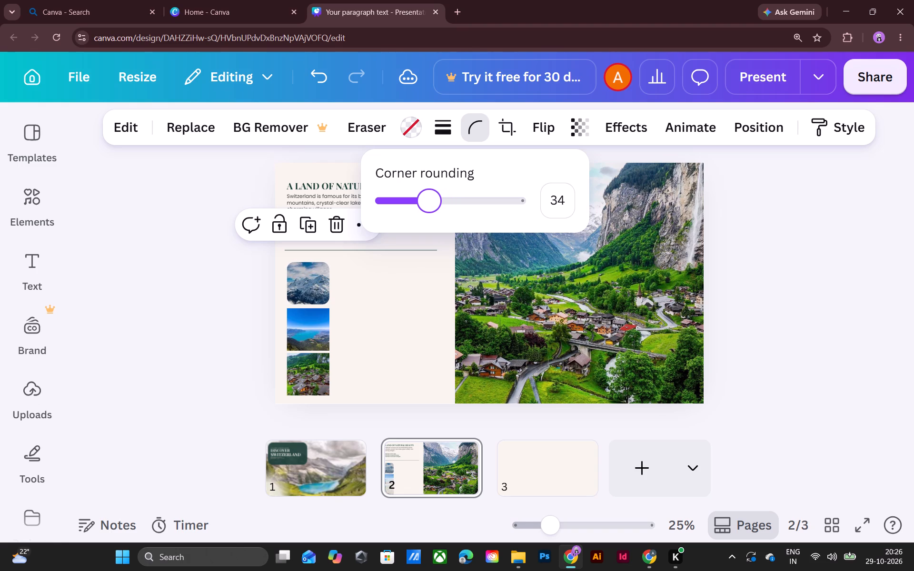
drag(429, 233, 418, 232)
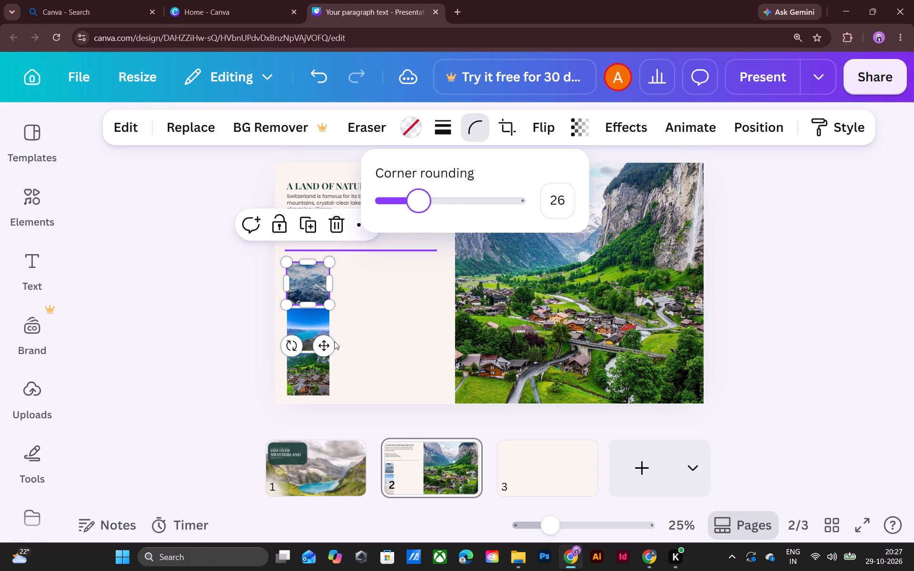
Match the lake image in slide 2's middle small frame to the mountain image's corner rounding of 26.
click(308, 325)
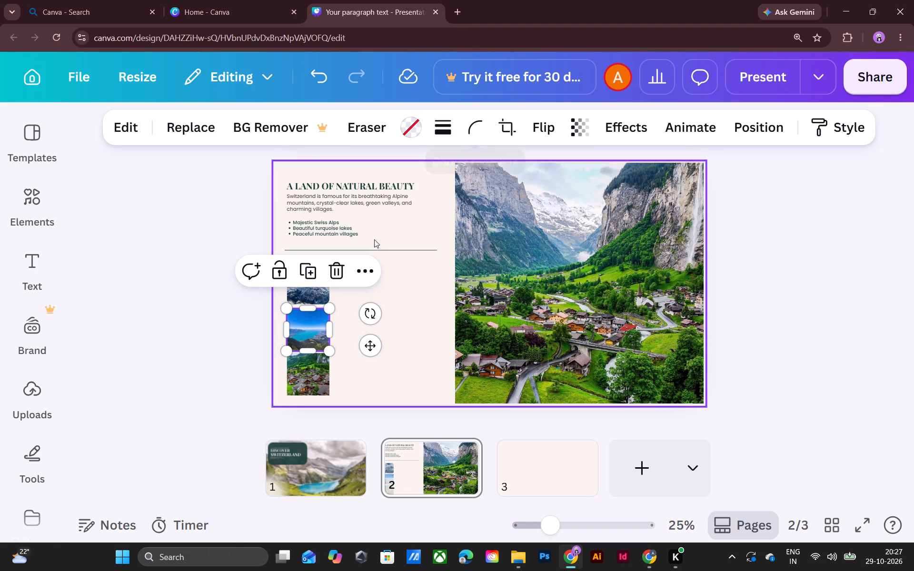
click(316, 299)
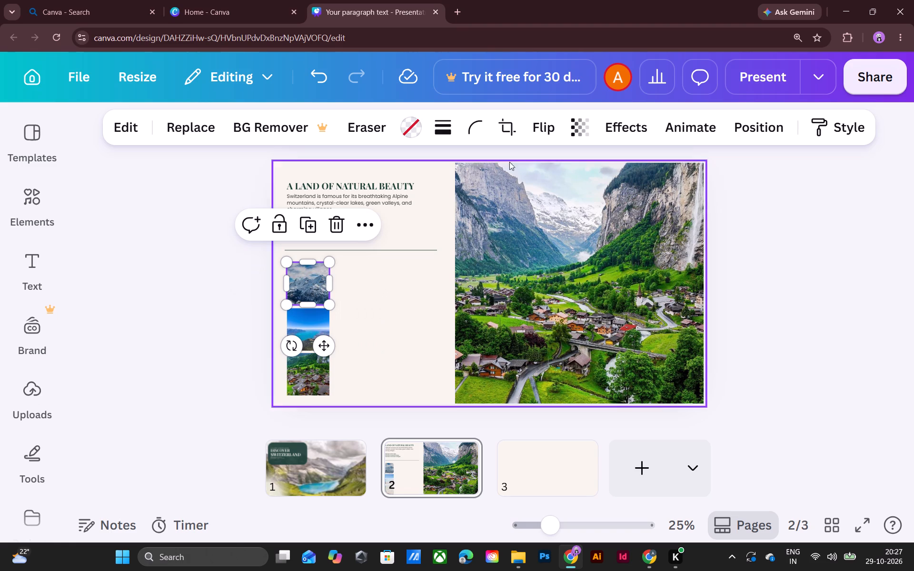
click(475, 129)
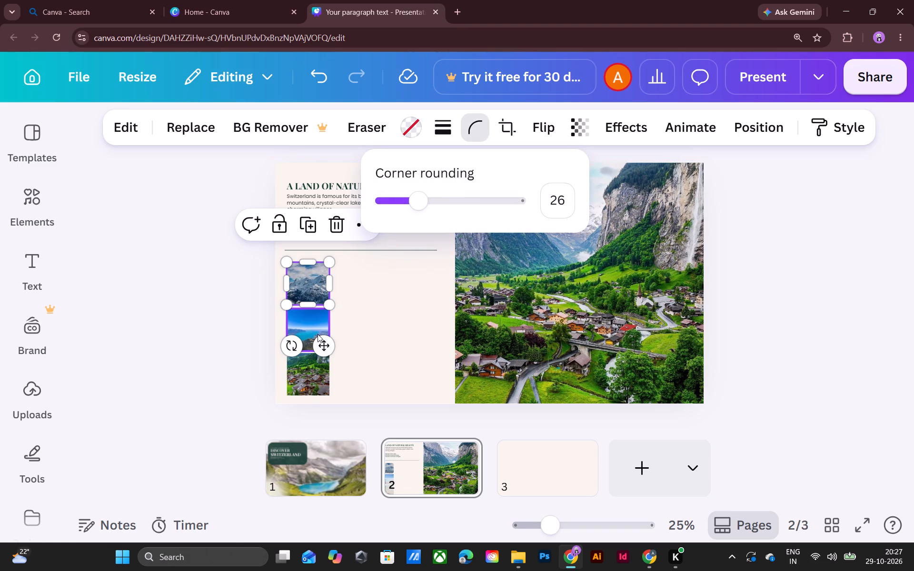
click(318, 332)
click(477, 112)
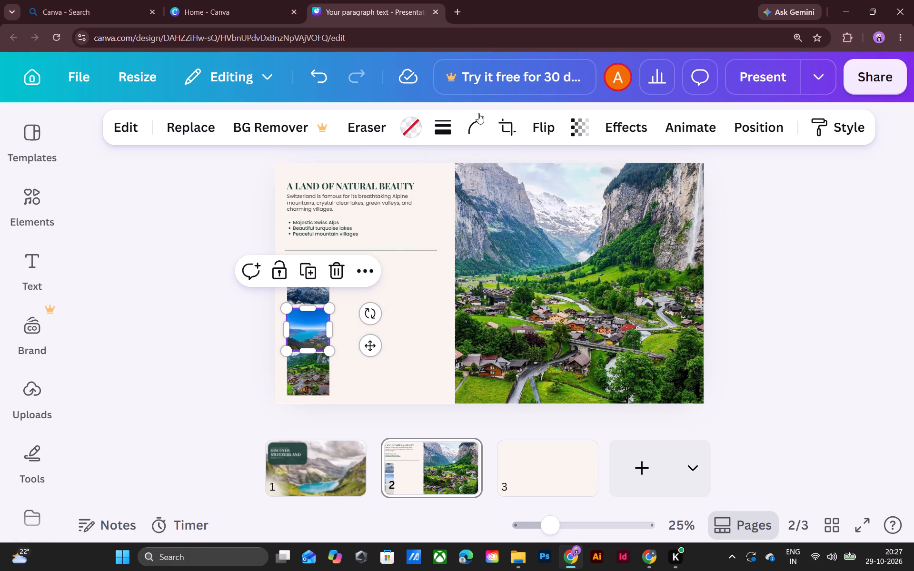
click(475, 128)
click(565, 196)
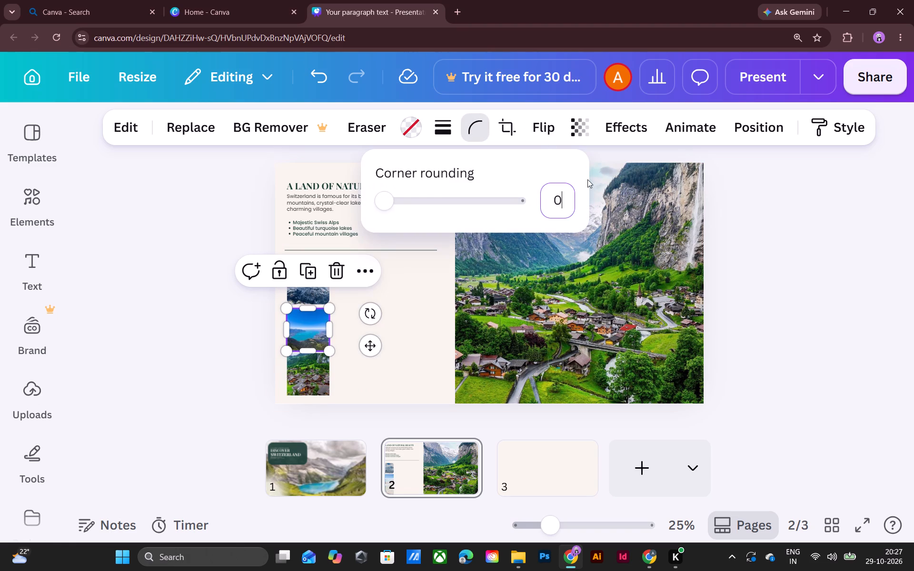
text(26)
click(569, 252)
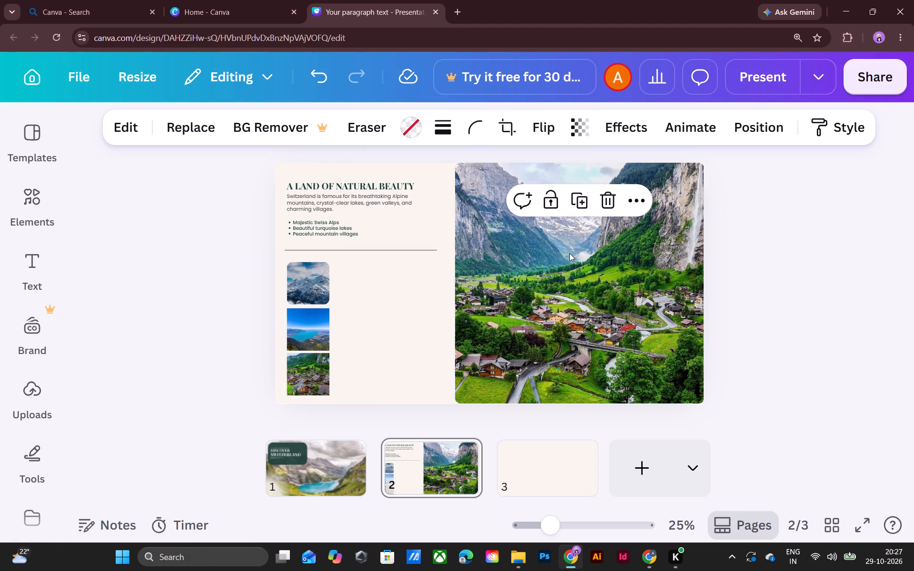
click(297, 334)
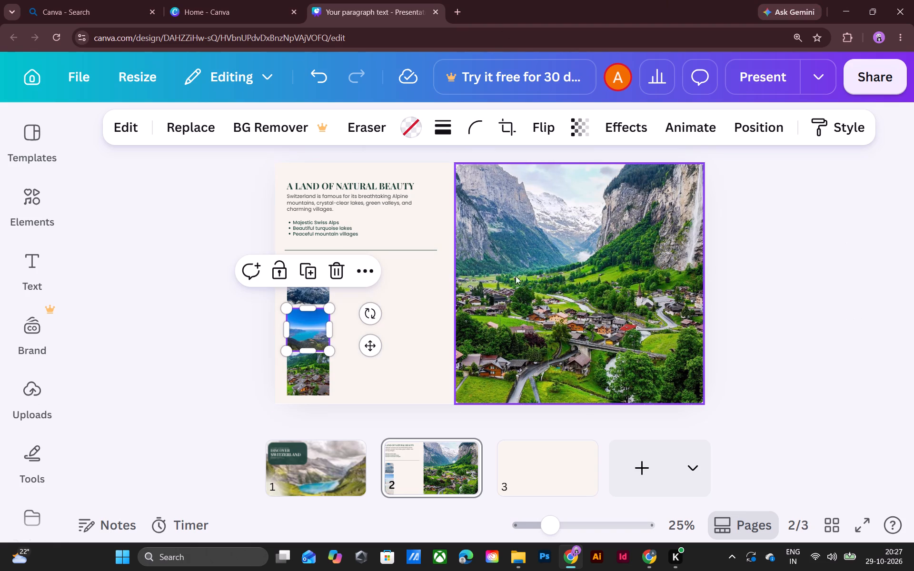
click(483, 128)
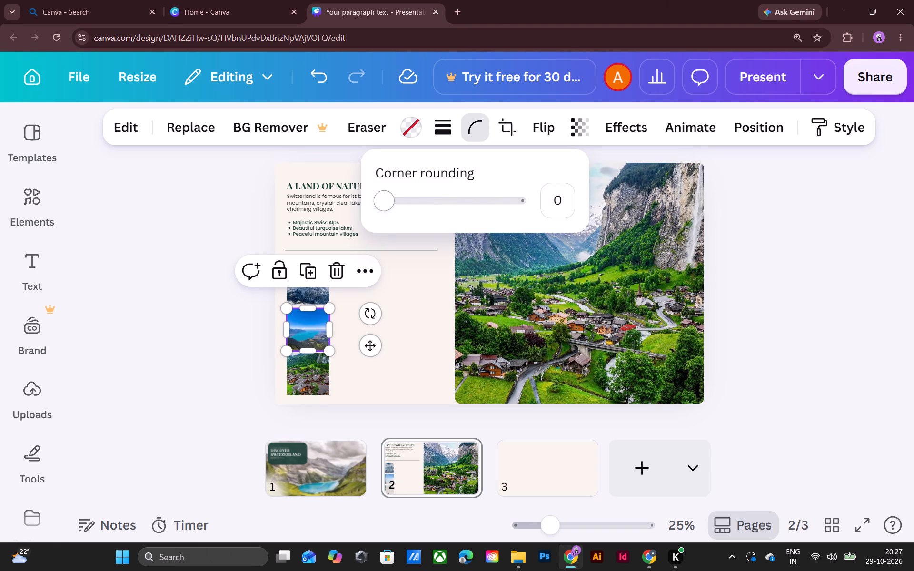
drag(388, 203, 424, 217)
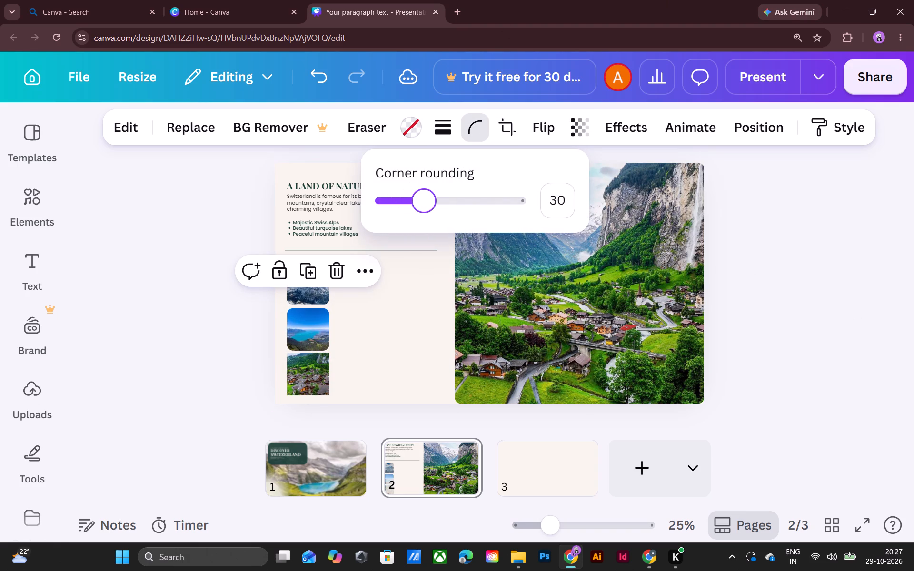
drag(424, 217, 417, 217)
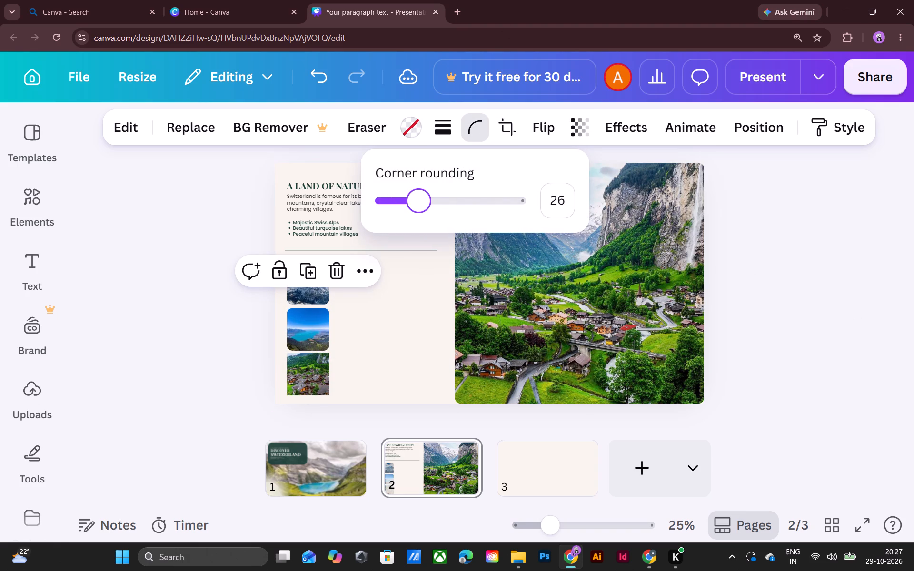
drag(417, 217, 417, 216)
Match the village image in slide 2's bottom small frame to the other two images' corner rounding of 26.
drag(301, 369, 317, 347)
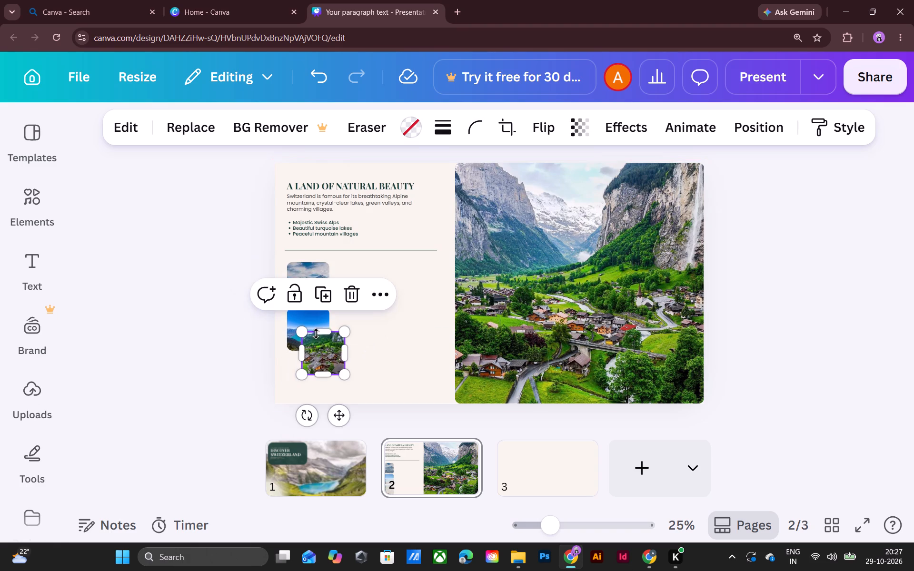
key(ctrl+z)
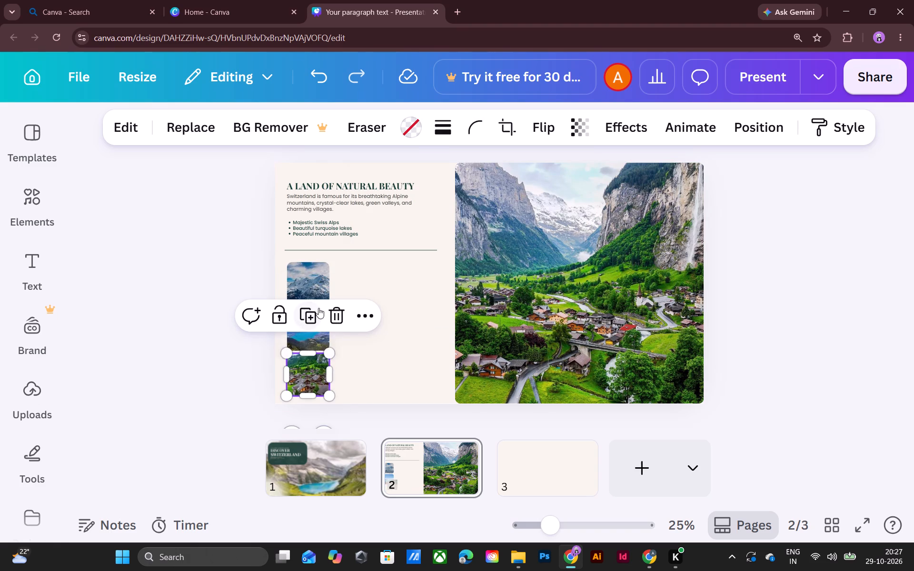
click(472, 128)
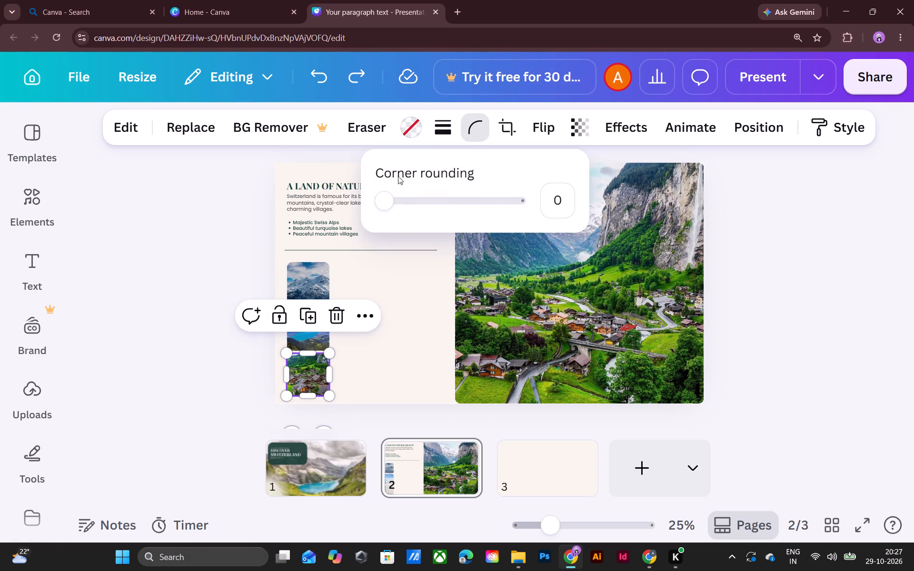
drag(384, 198, 427, 203)
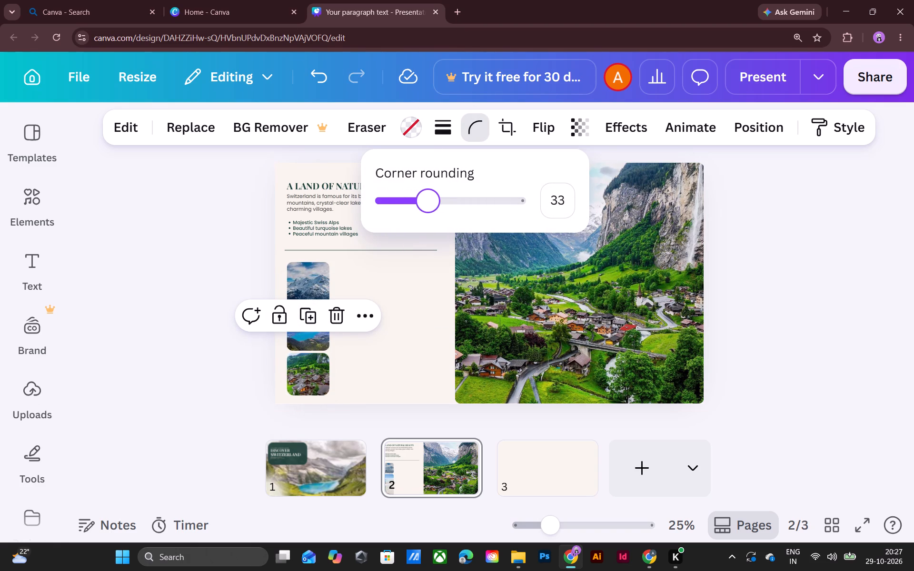
drag(427, 203, 414, 203)
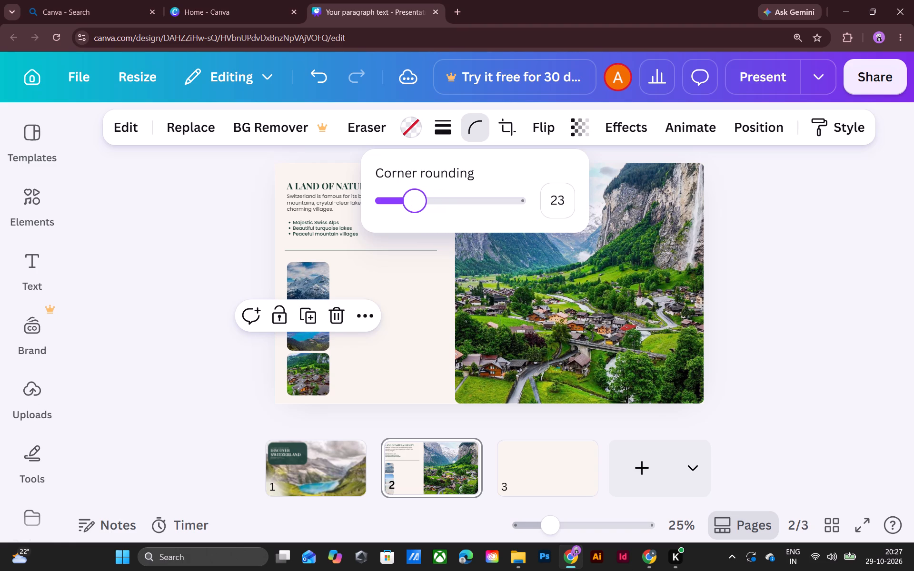
drag(414, 203, 418, 205)
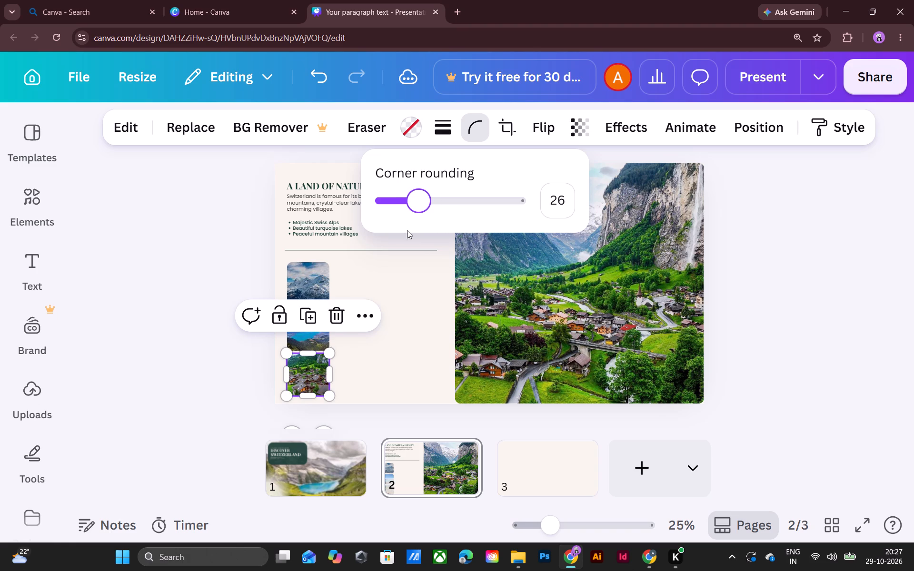
click(198, 228)
click(197, 237)
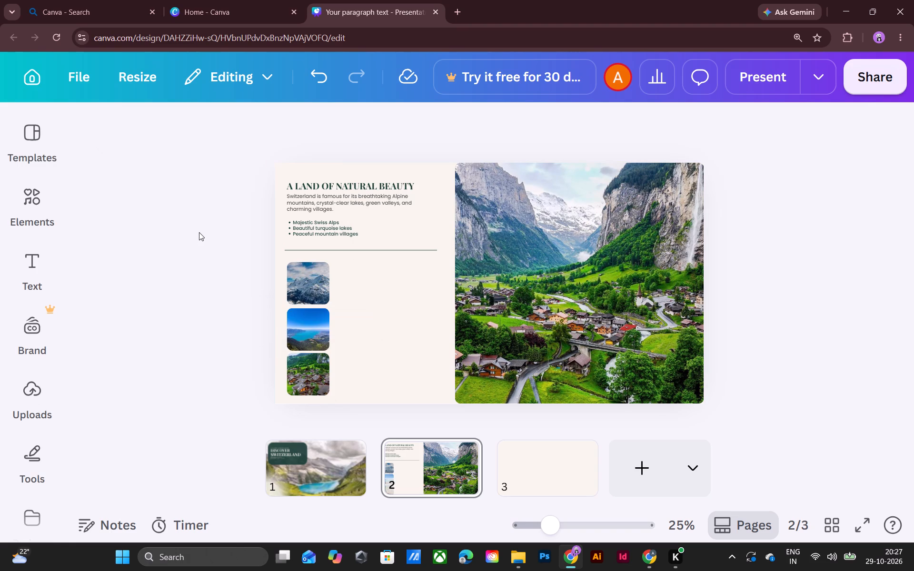
click(35, 256)
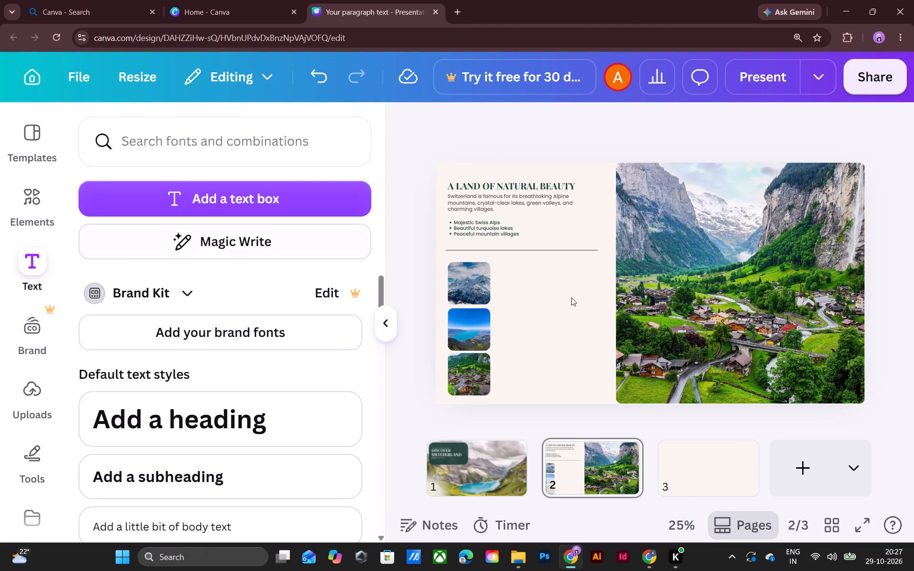
click(181, 200)
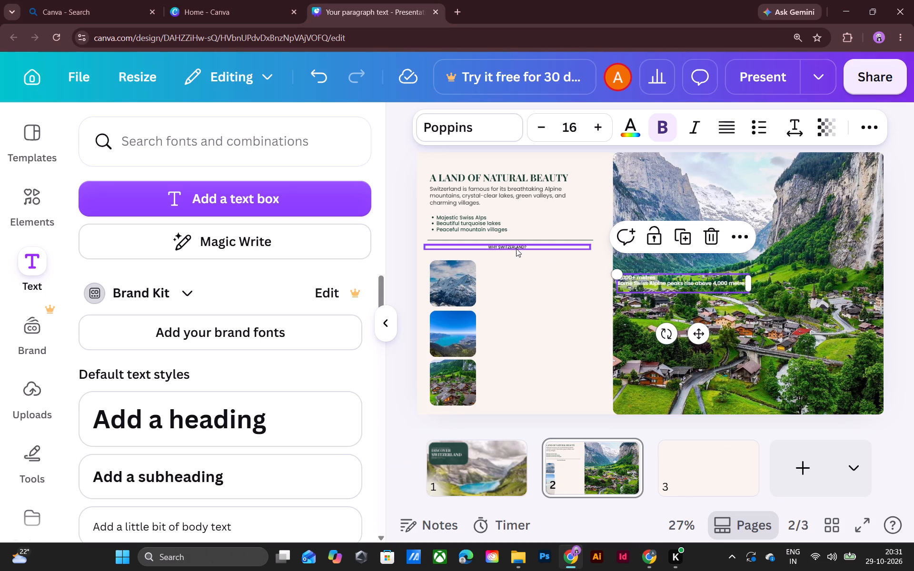
click(516, 248)
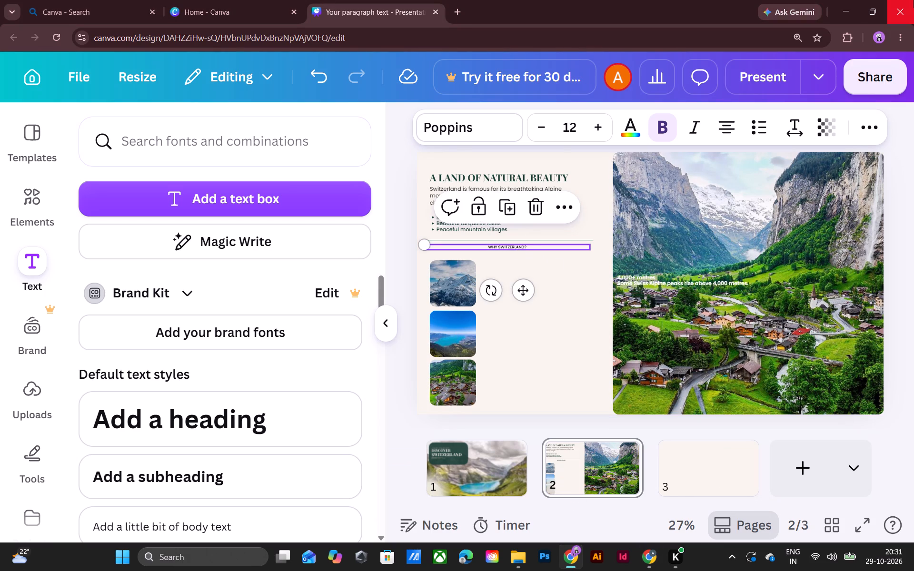
click(802, 128)
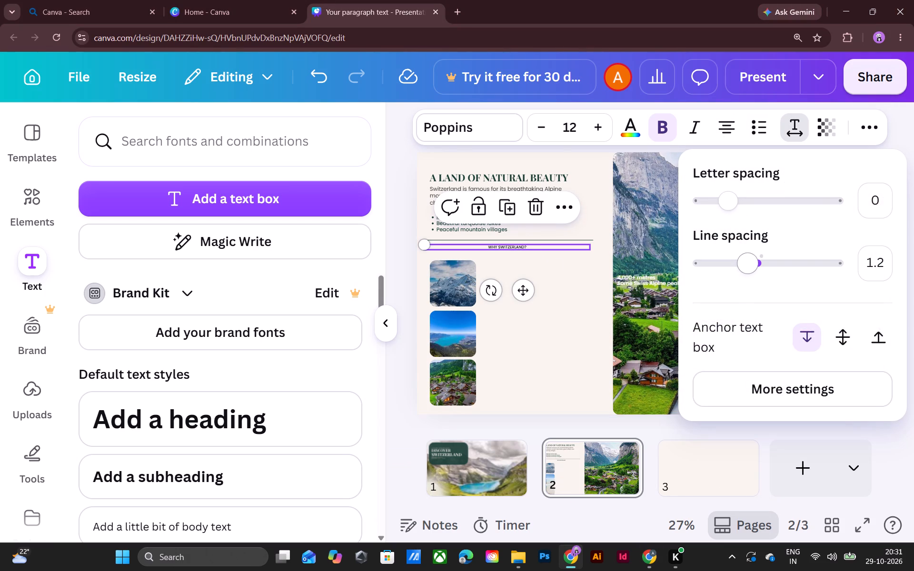
drag(729, 204, 835, 206)
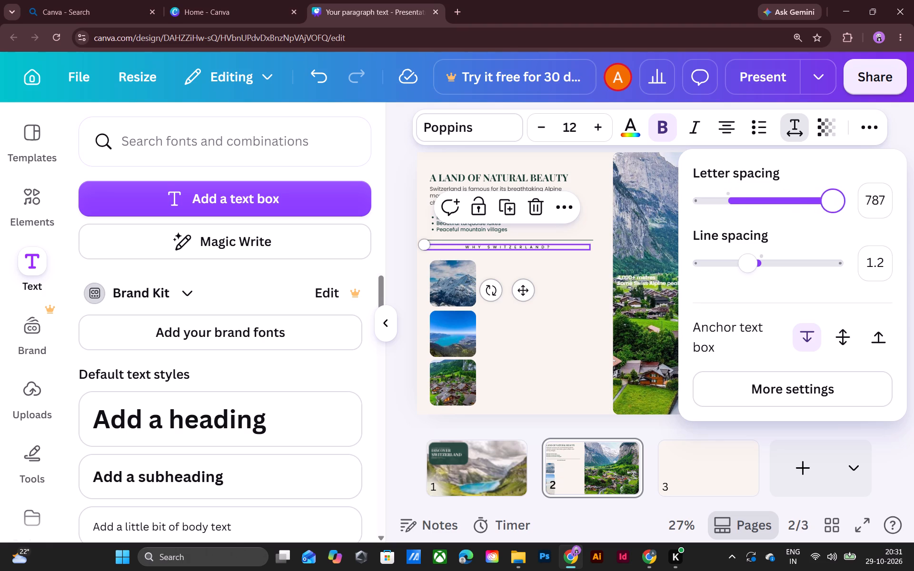
drag(835, 206, 770, 217)
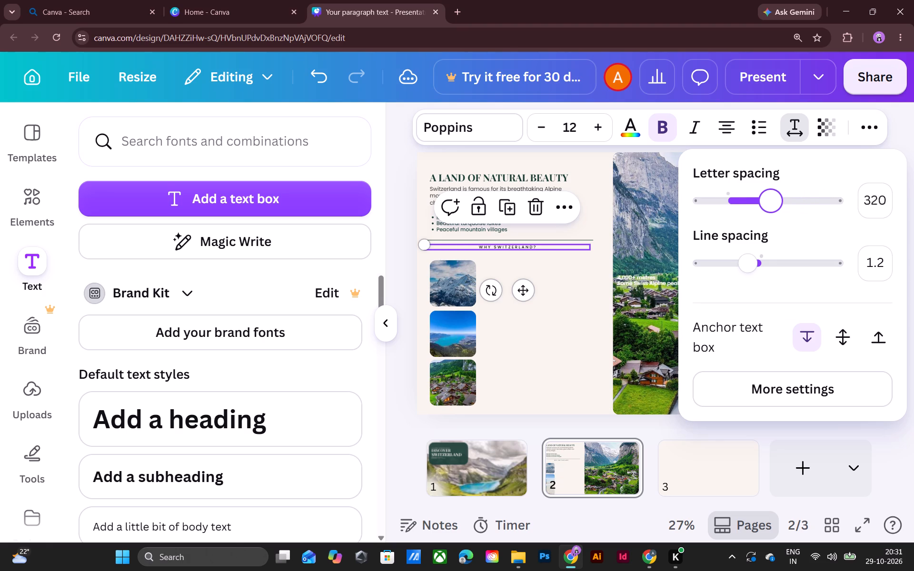
drag(770, 217, 746, 220)
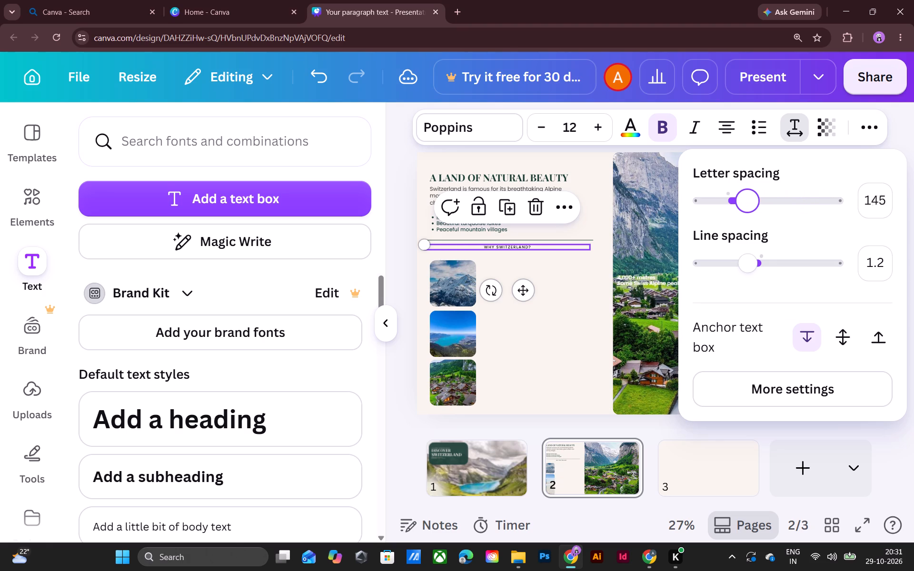
drag(746, 220, 738, 221)
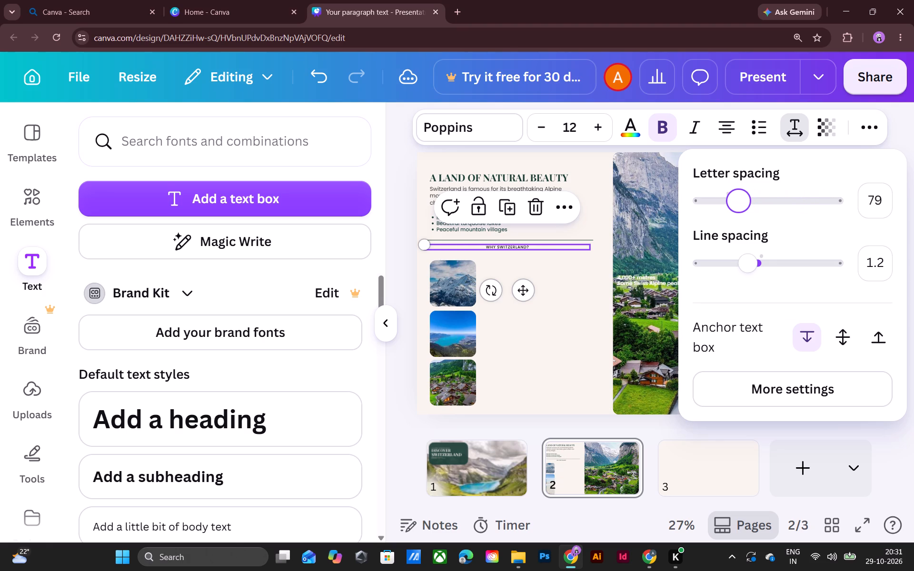
drag(738, 221, 741, 220)
click(576, 307)
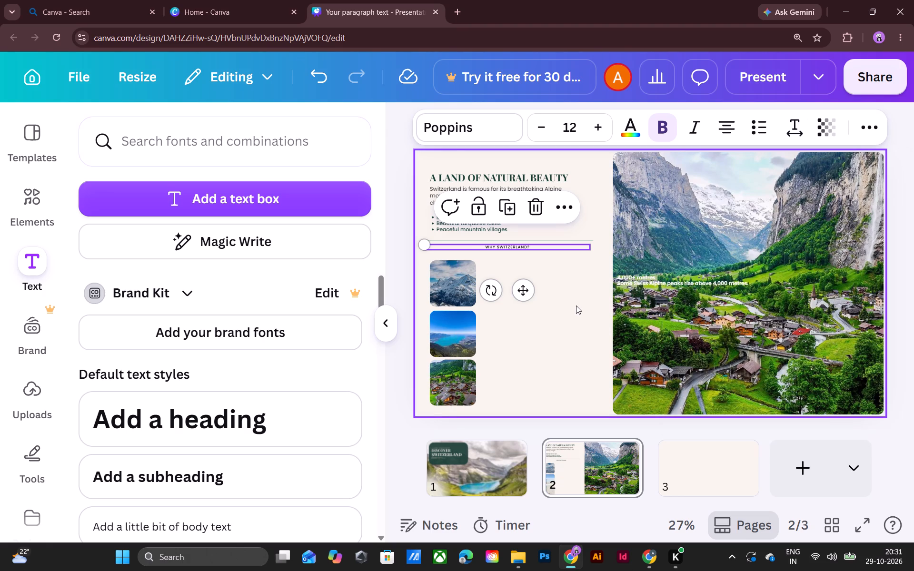